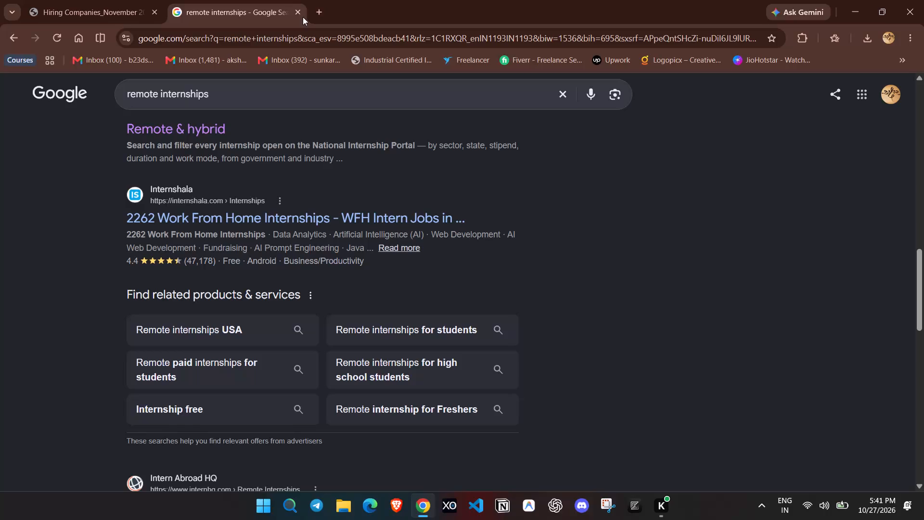
Close the remote internships search and hiring companies tabs, leaving a blank new tab open.
click(299, 14)
click(175, 15)
click(155, 13)
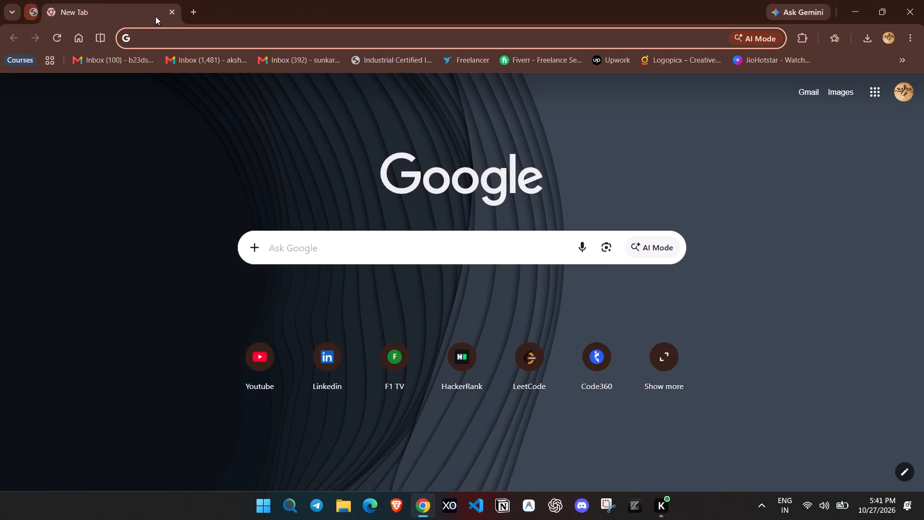
click(167, 41)
click(16, 266)
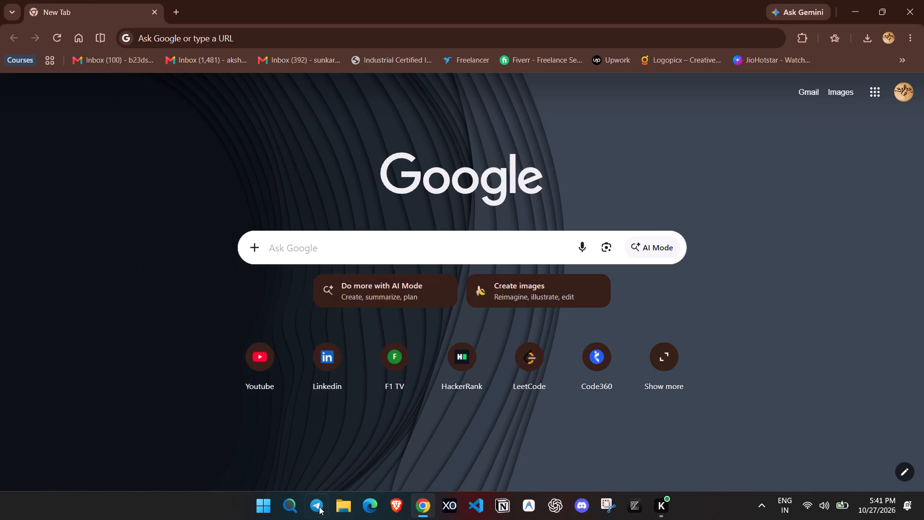
Search the computer for "micro", launch Microsoft Clipchamp and maximize its window.
click(291, 511)
text(micro)
click(335, 183)
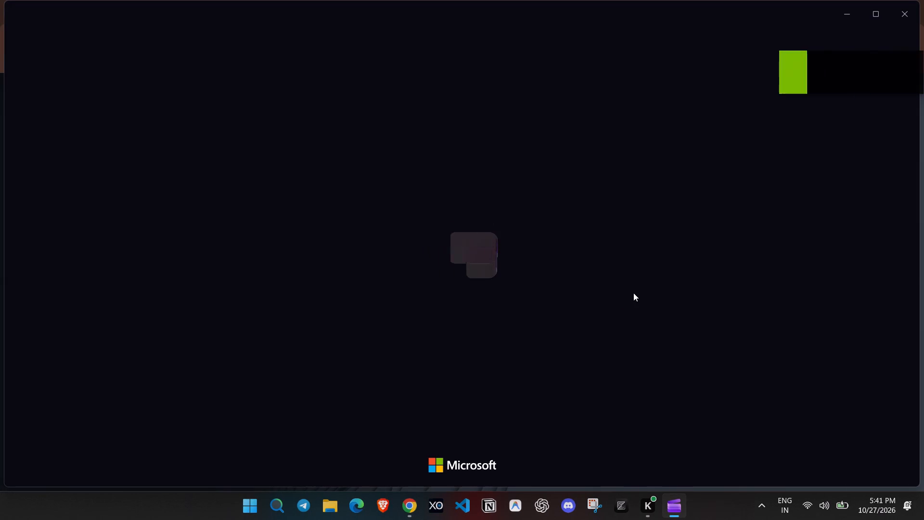
click(875, 7)
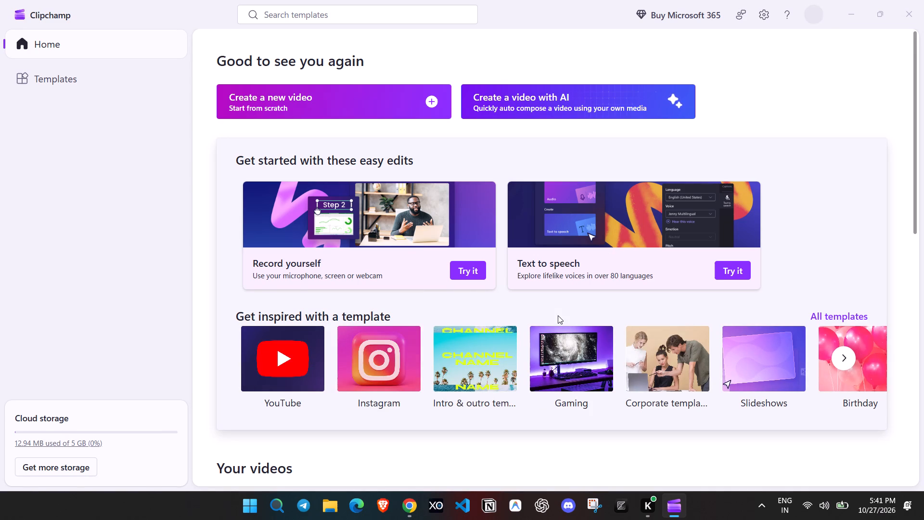
Create a project from the "Colorful Minecraft YouTube intro" template in the Gaming category.
scroll(524, 327, down, 1)
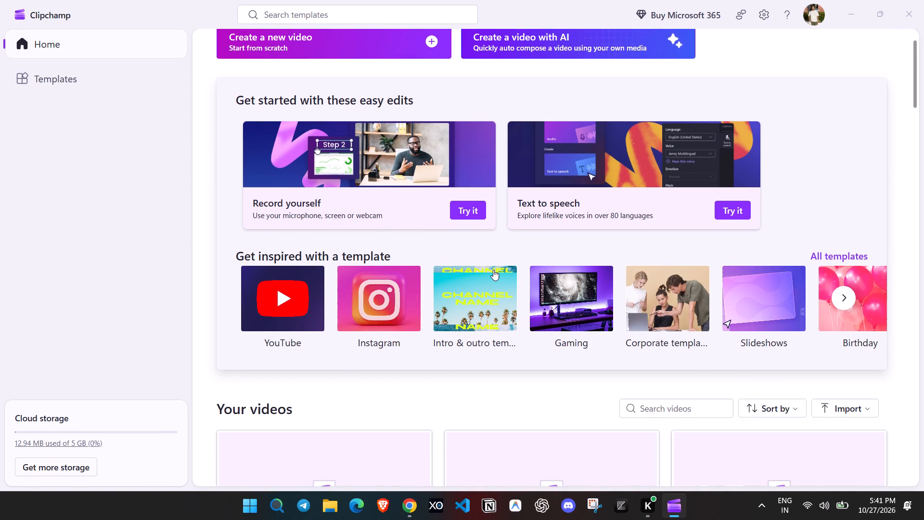
scroll(493, 270, down, 1)
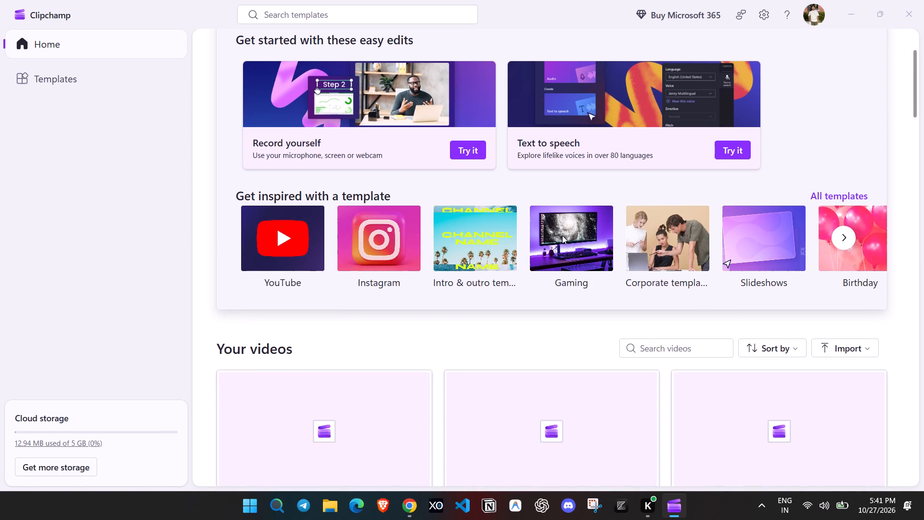
click(563, 235)
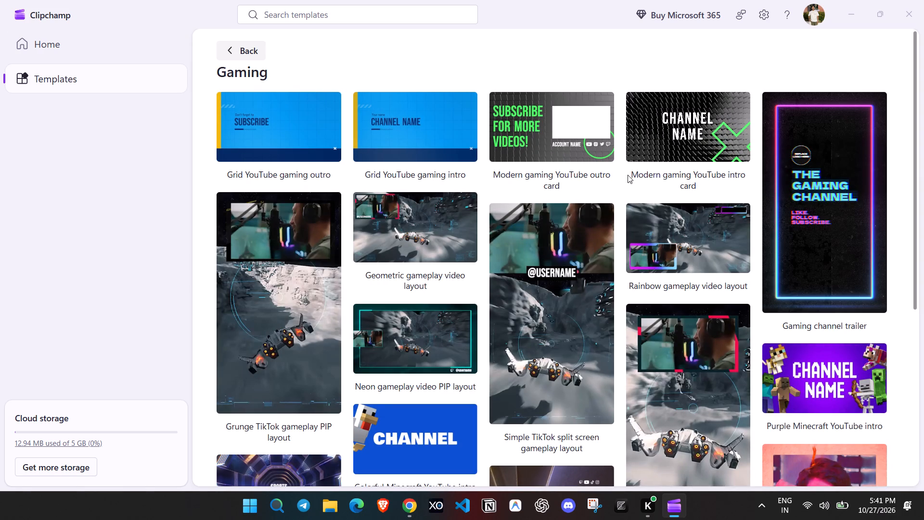
scroll(628, 175, down, 3)
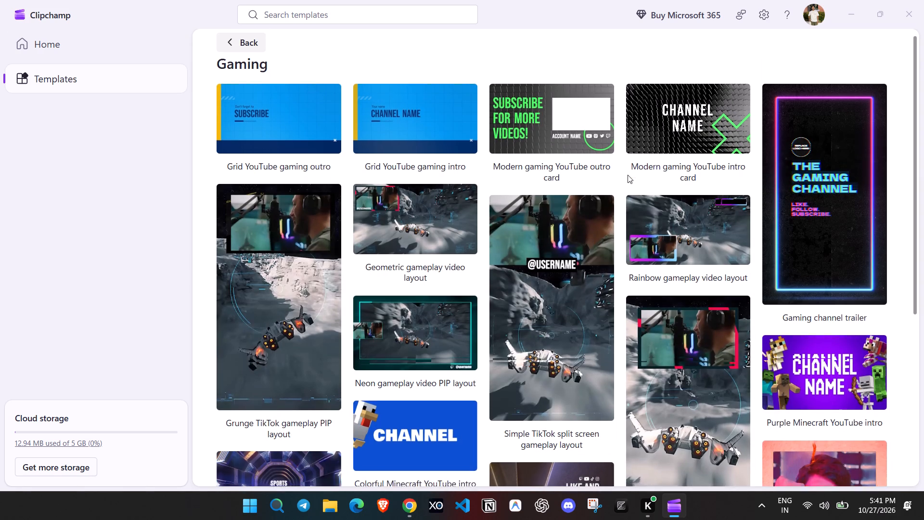
scroll(628, 175, down, 1)
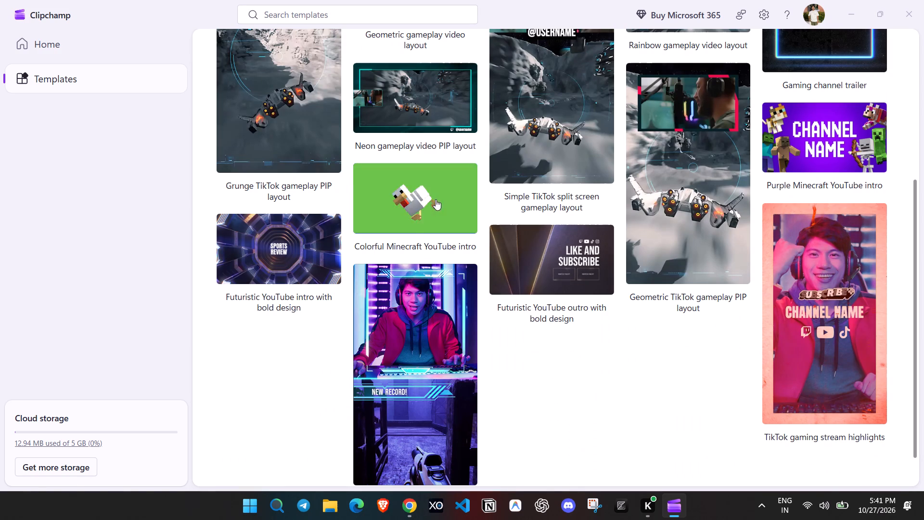
click(430, 210)
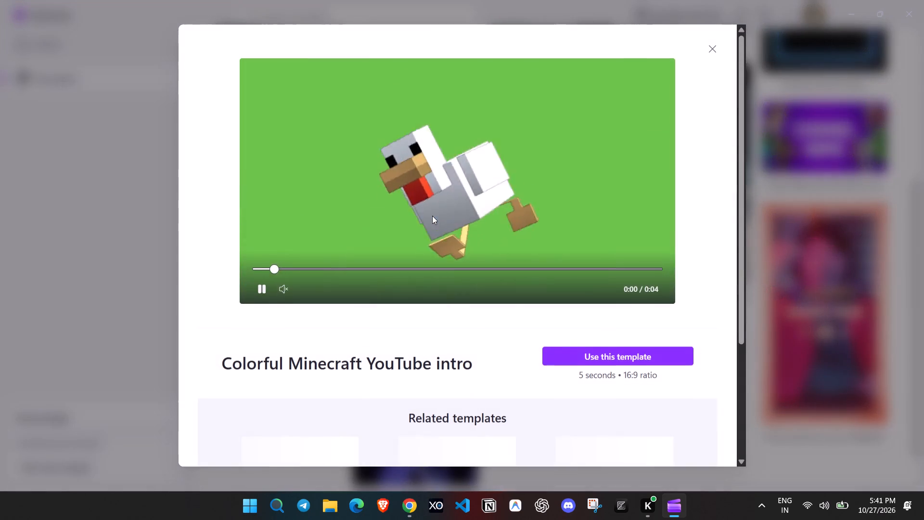
click(603, 356)
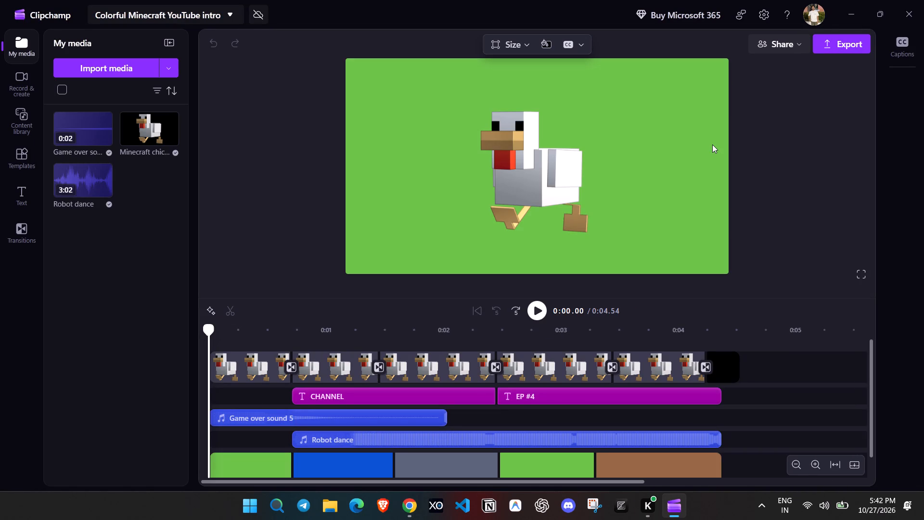
Change the video's aspect ratio from landscape to a tall portrait format.
click(443, 137)
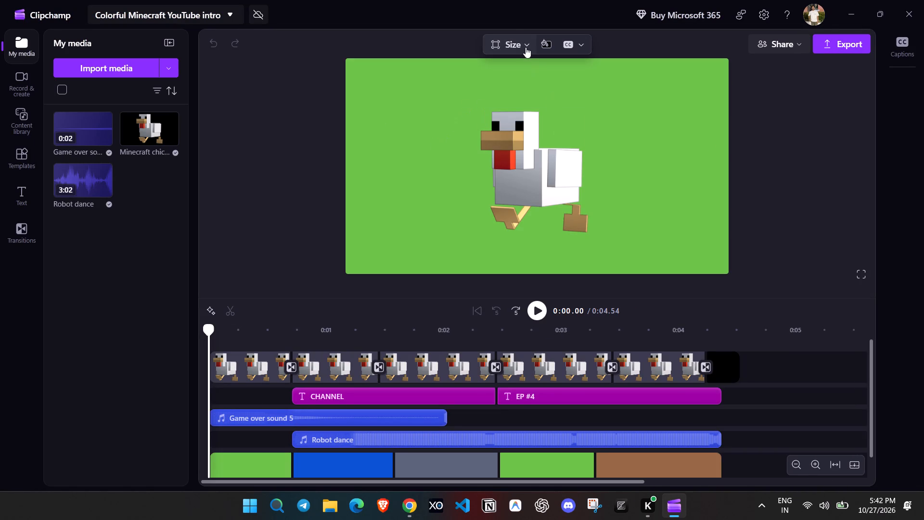
click(526, 48)
click(539, 104)
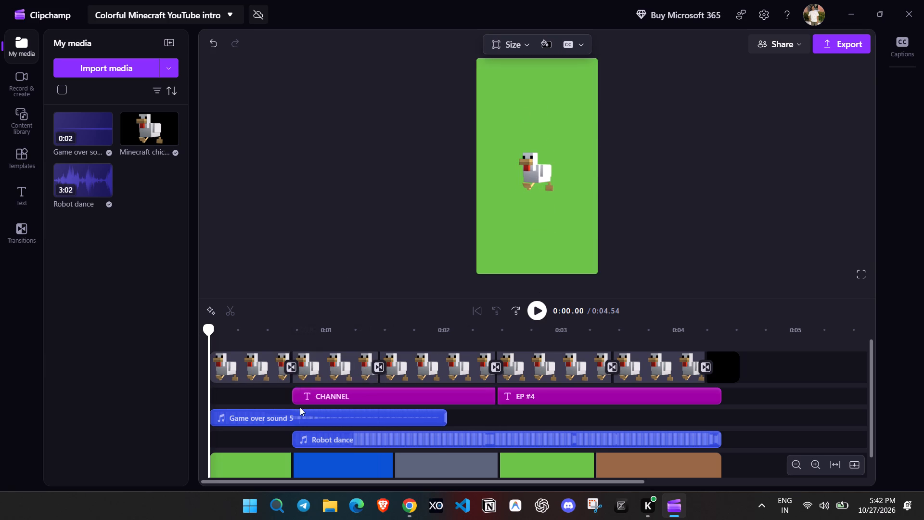
Play the portrait video through to its end and return the playhead to the start.
click(541, 311)
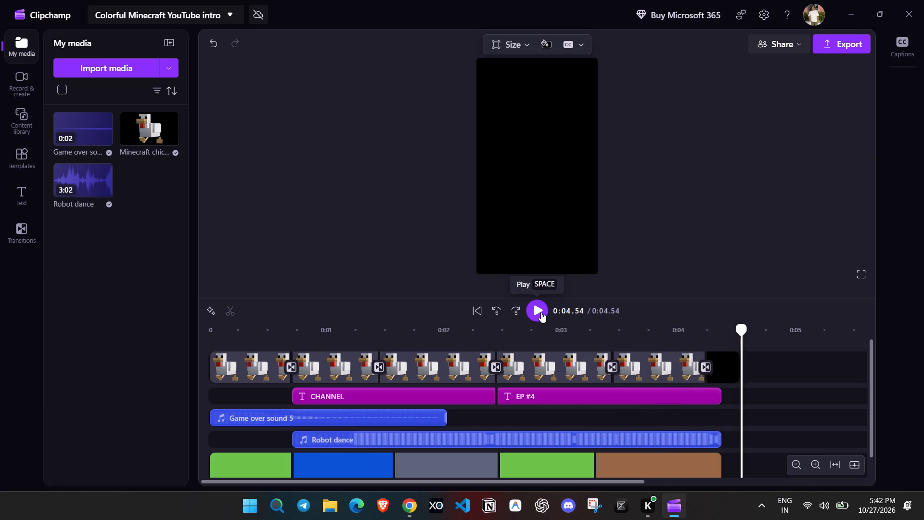
drag(743, 332, 104, 330)
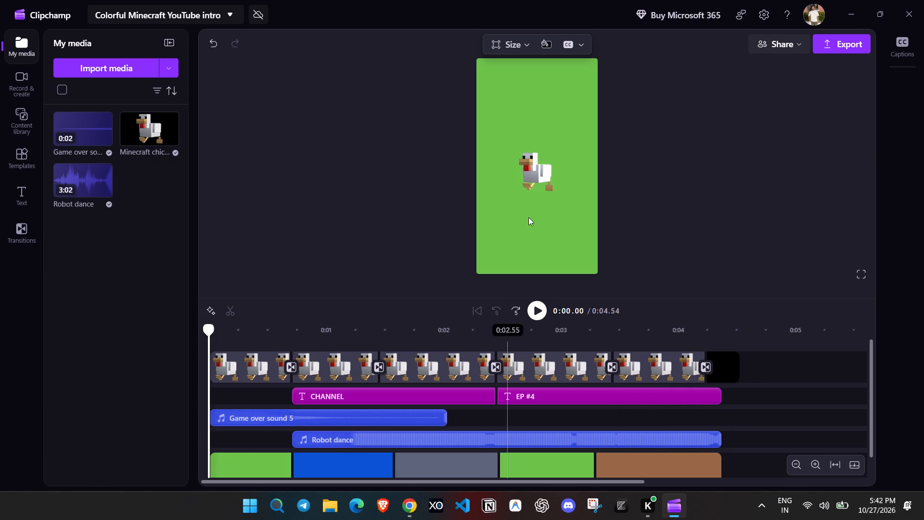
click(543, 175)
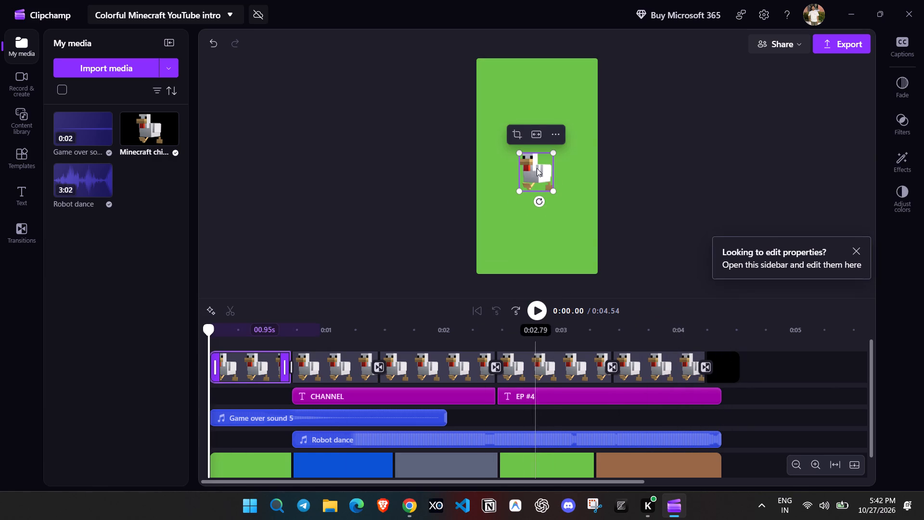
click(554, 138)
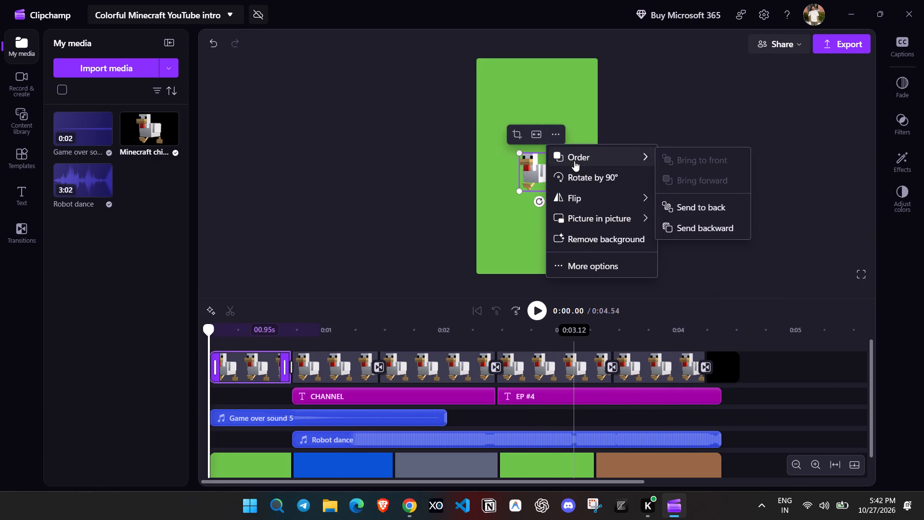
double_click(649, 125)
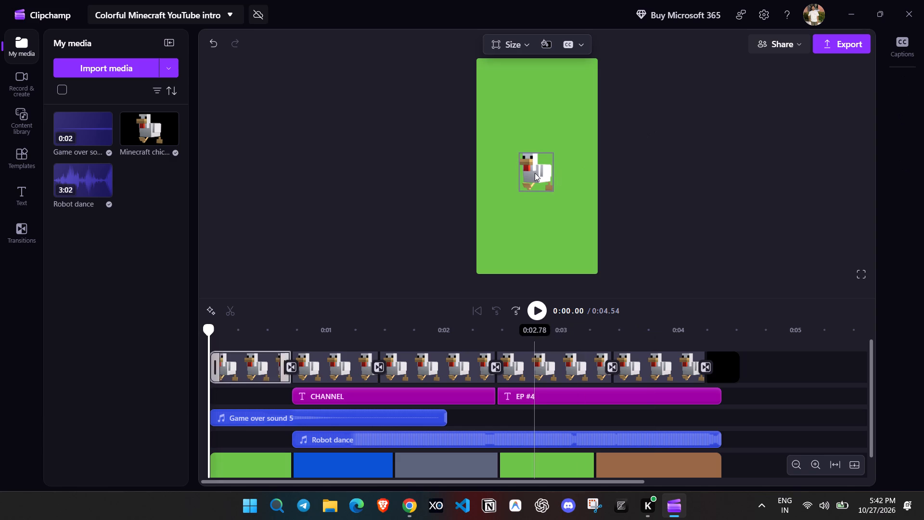
Move the first Minecraft chicken sticker slightly upward on the canvas and deselect it.
click(535, 173)
drag(541, 175, 538, 179)
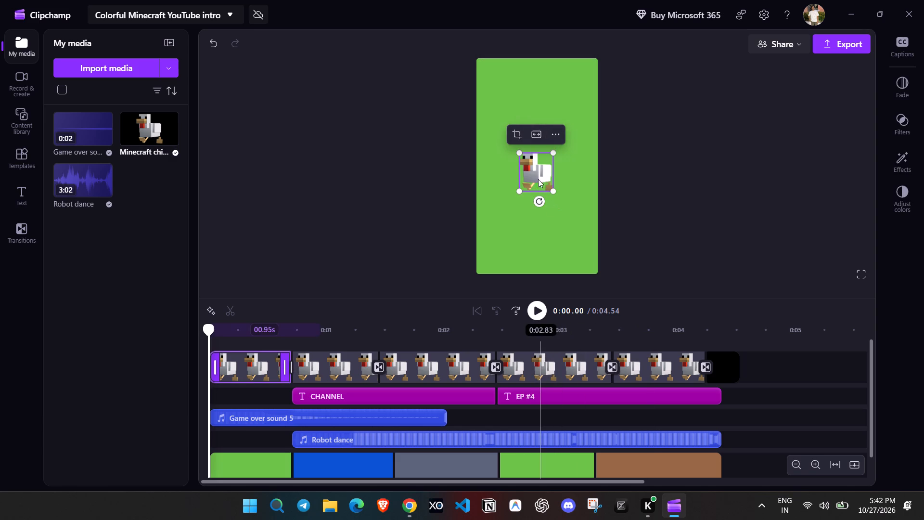
drag(538, 179, 541, 170)
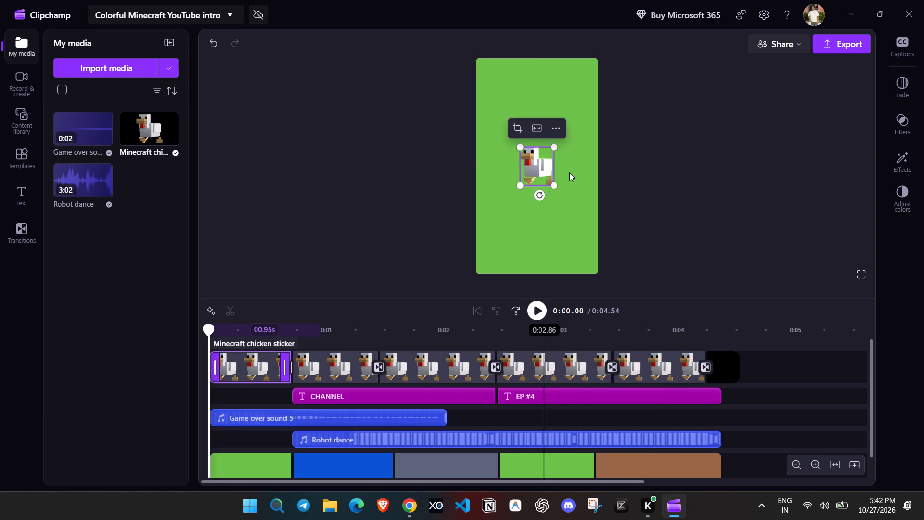
click(650, 185)
Replace the "CHANNEL" title text with "MONDAY MONTALK" on two lines.
click(349, 391)
double_click(338, 397)
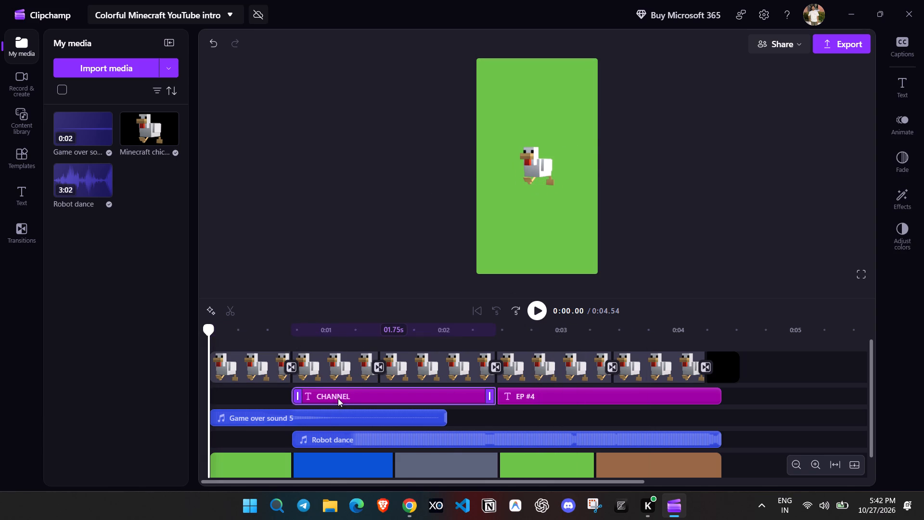
click(591, 165)
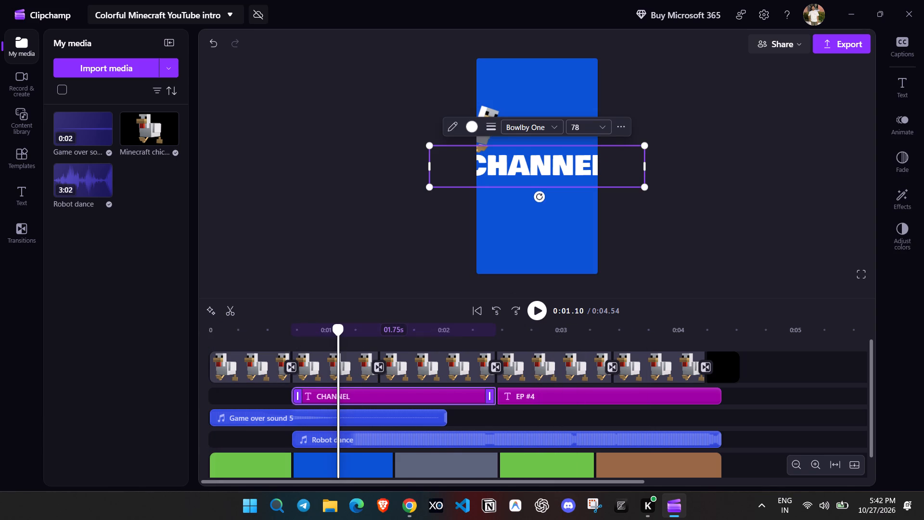
text(,p)
key(BackSpace)
key(BackSpace)
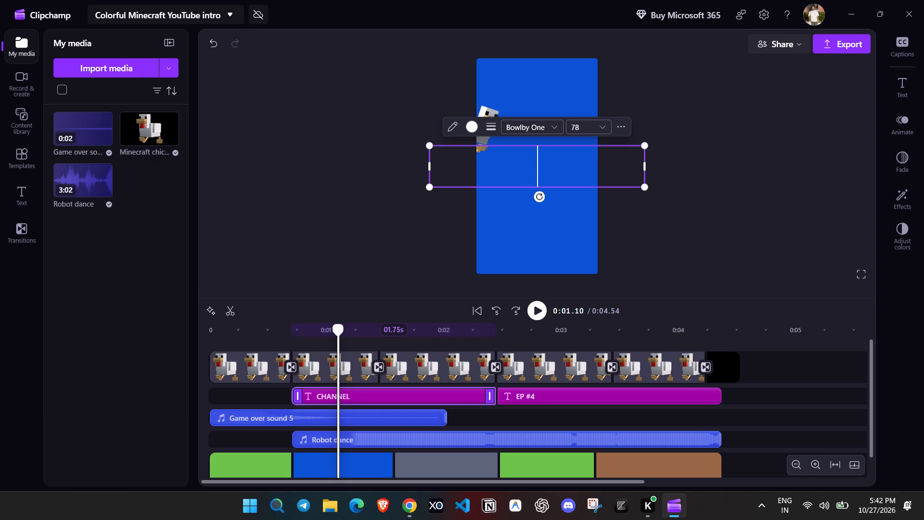
text(MONDAY)
key(shift+Return)
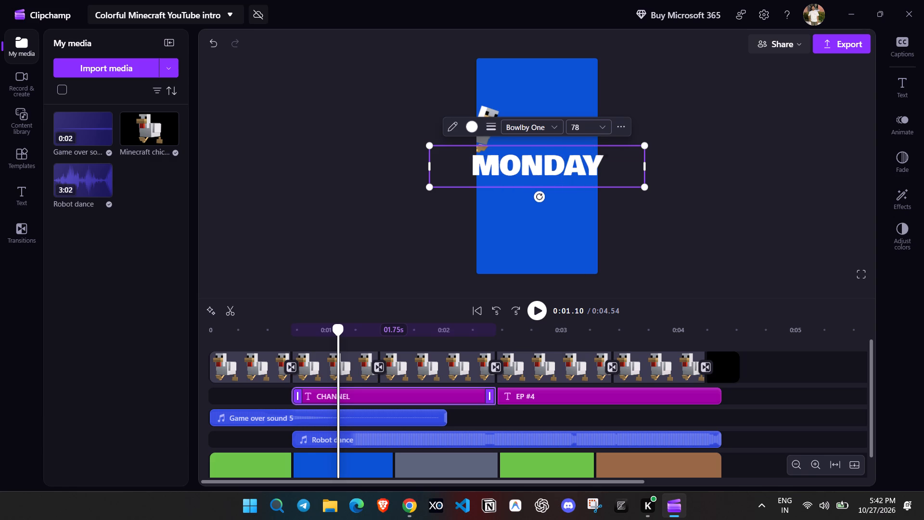
text(MONTAL)
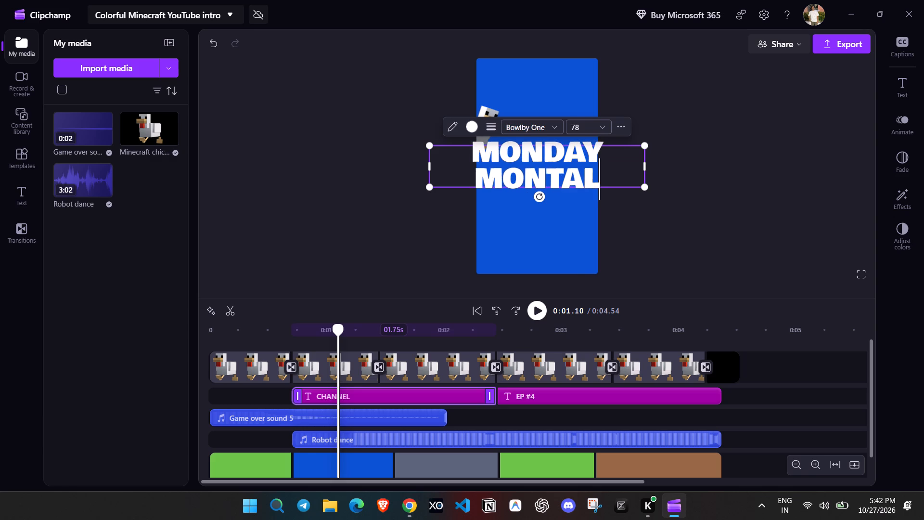
key(shift+k)
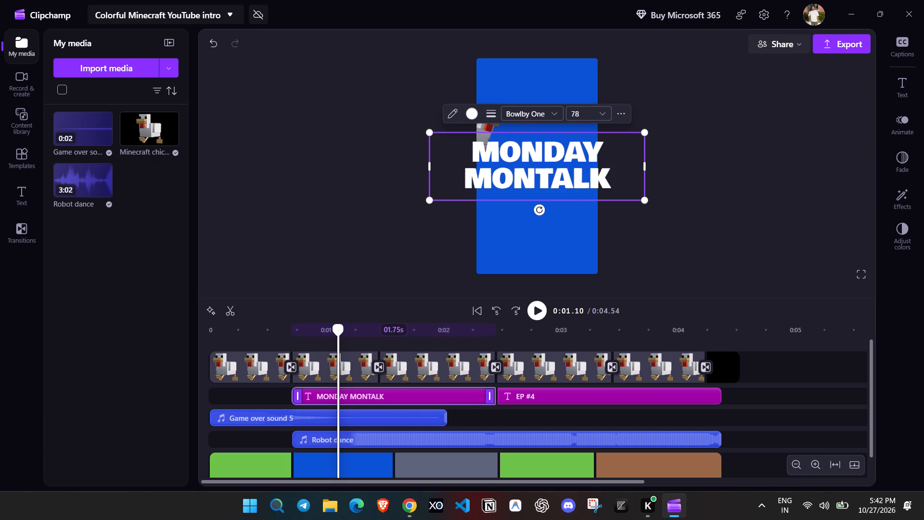
Set the font size of the "MONDAY MONTALK" title to 64 so it fits the portrait frame.
click(601, 112)
scroll(603, 166, down, 4)
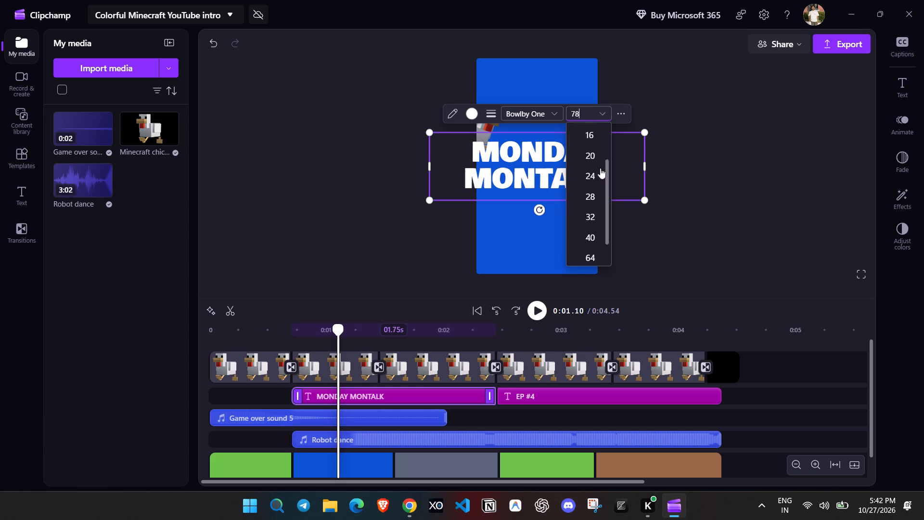
scroll(606, 139, down, 3)
click(589, 232)
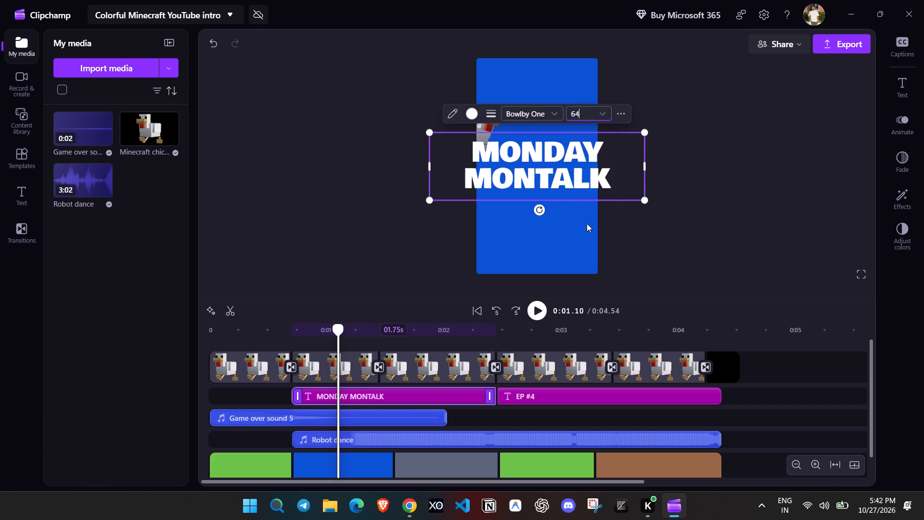
click(689, 135)
double_click(577, 165)
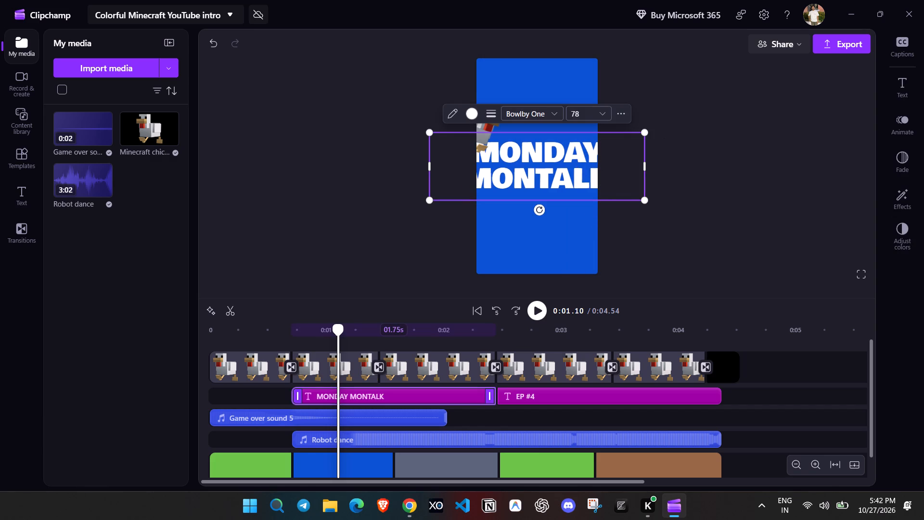
click(602, 118)
click(605, 113)
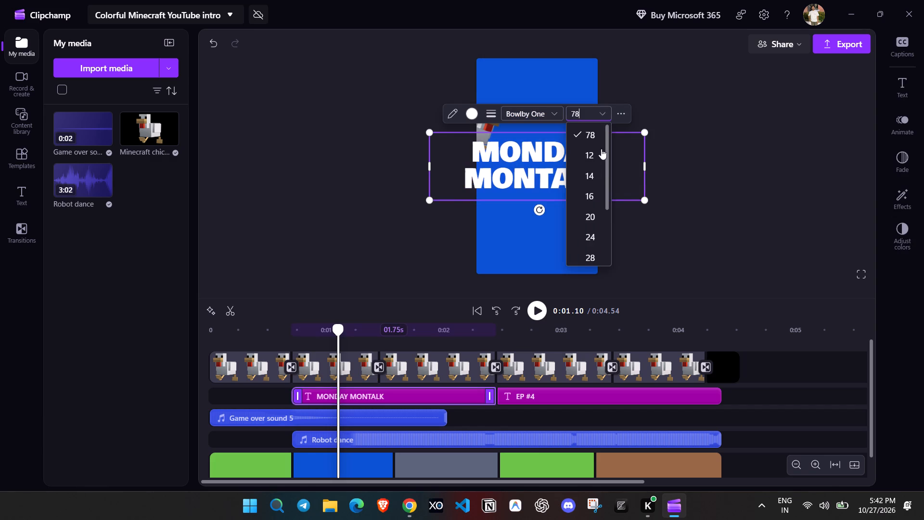
scroll(592, 169, down, 11)
click(586, 239)
click(693, 124)
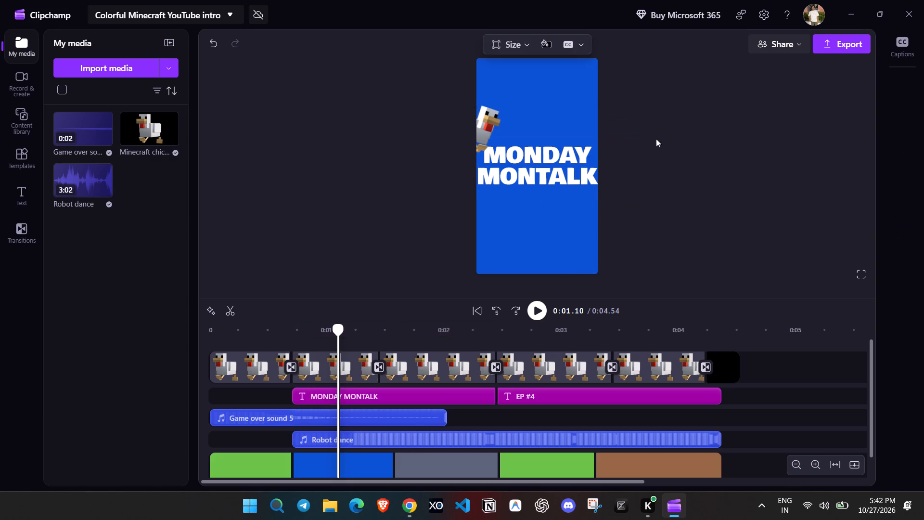
click(585, 158)
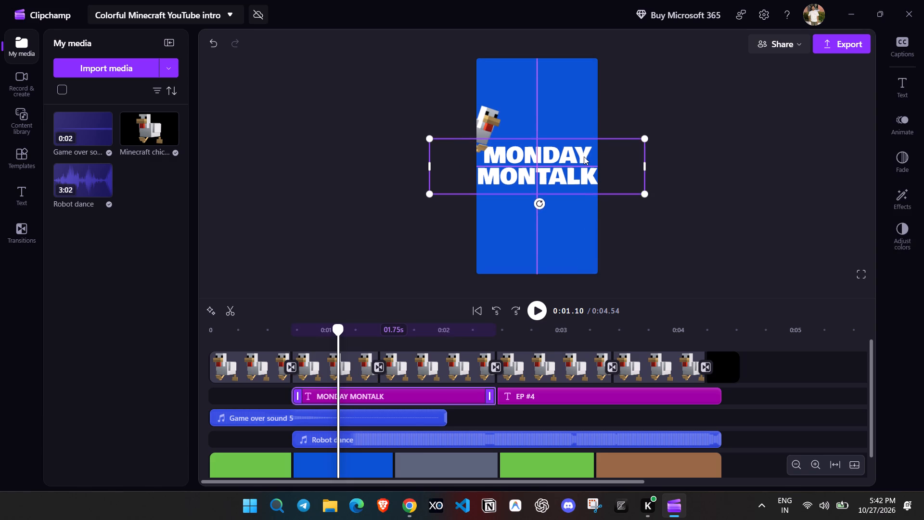
click(720, 167)
Replace the "EP #4" title text with "EP #1" and deselect it.
click(520, 398)
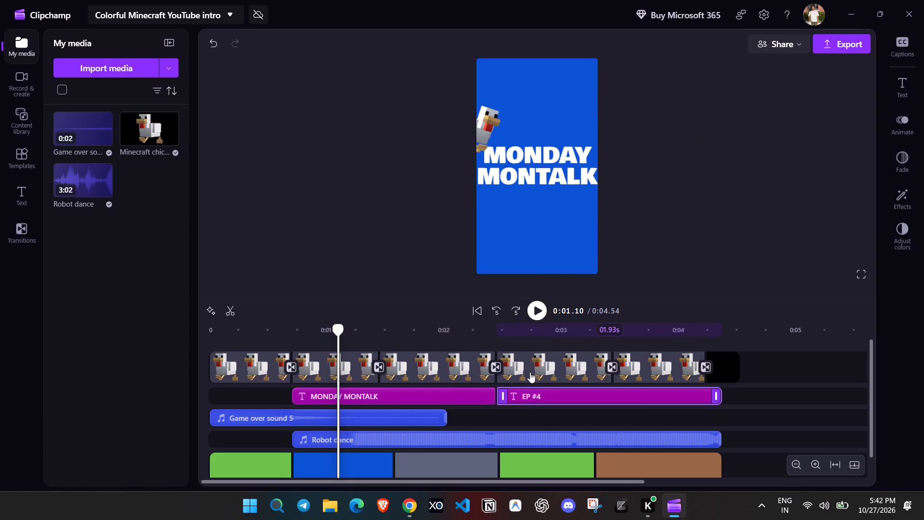
click(545, 394)
double_click(545, 394)
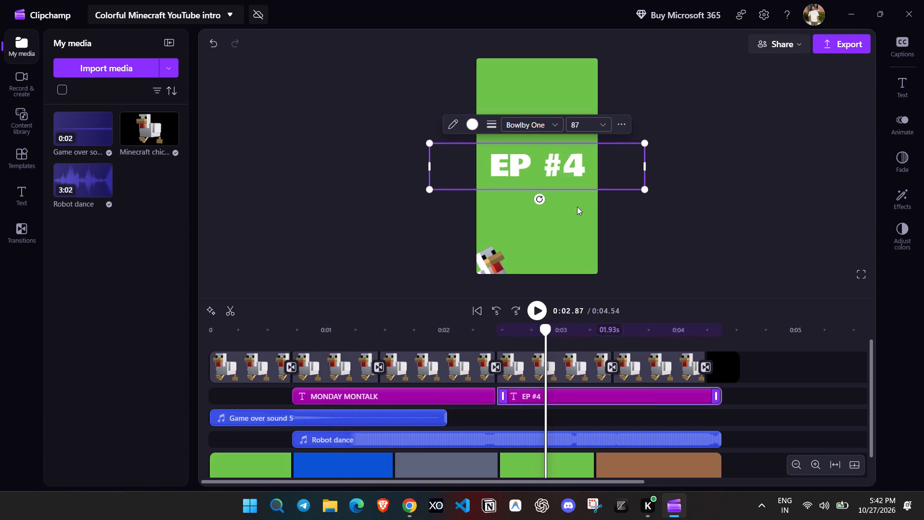
click(583, 158)
text(EP)
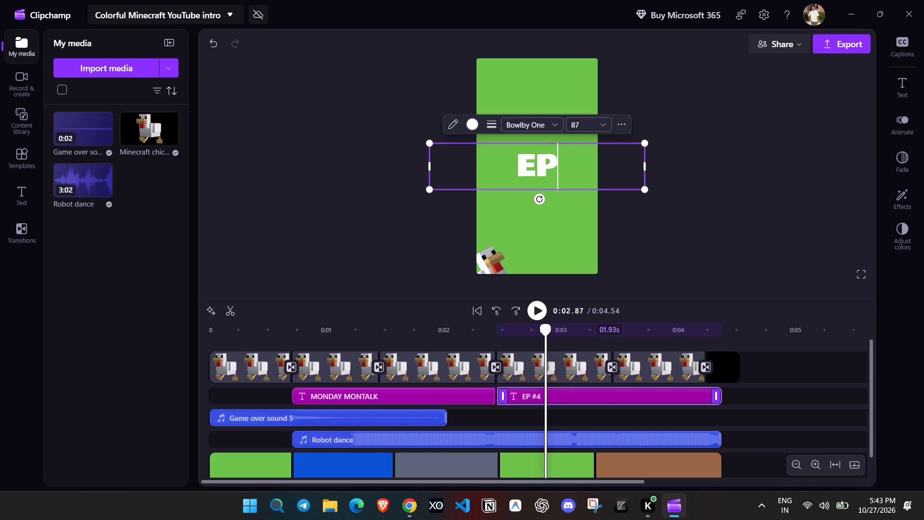
key(space)
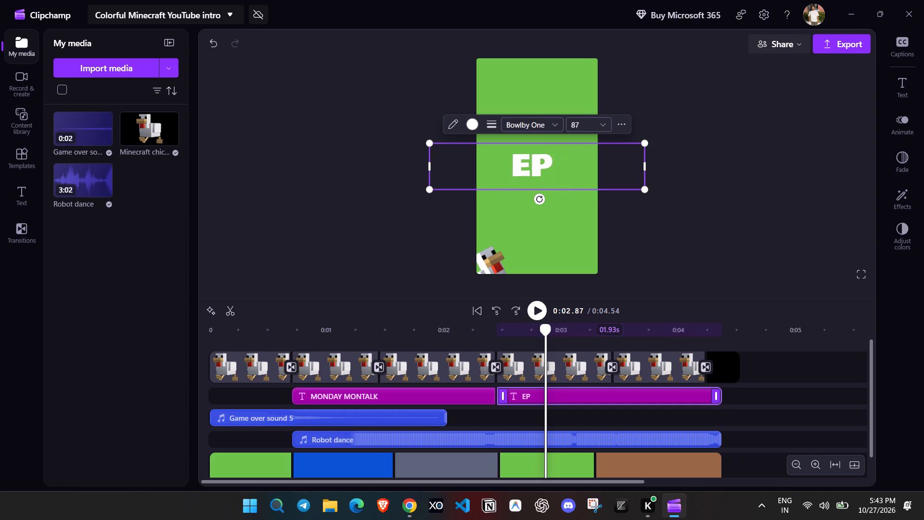
text(# 1)
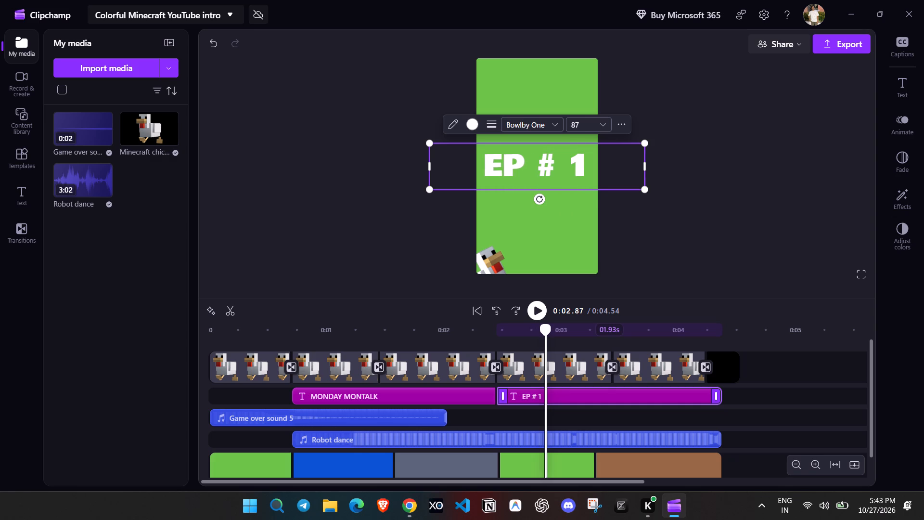
key(BackSpace)
key(BackSpace)
key(1)
double_click(660, 140)
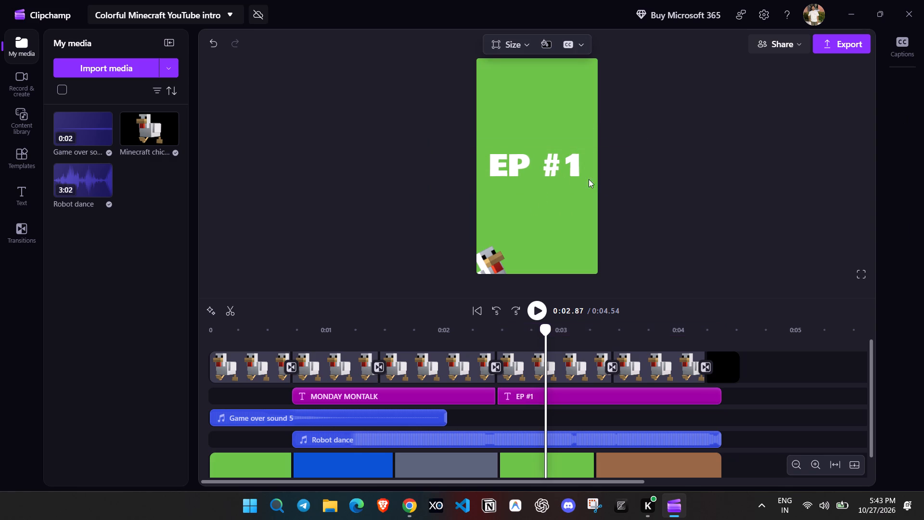
Delete the second green background clip, located between the gray and brown clips on the timeline.
click(548, 83)
click(540, 97)
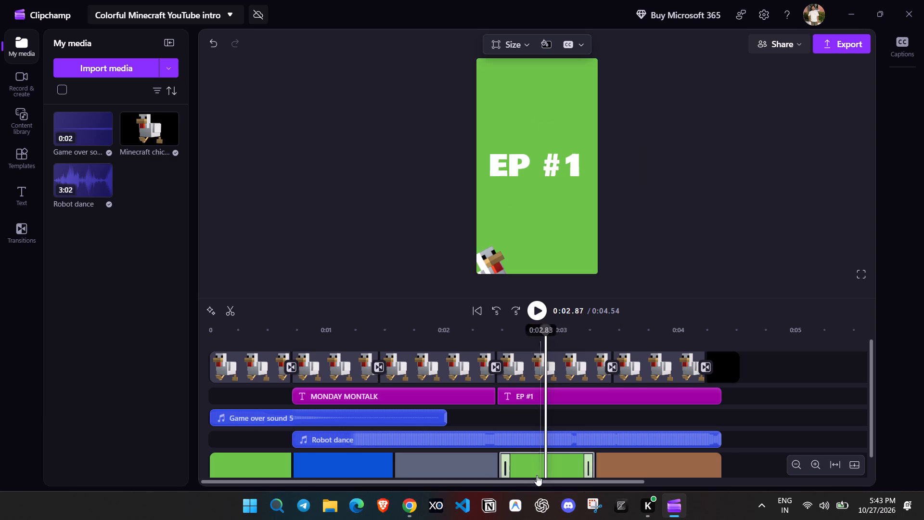
click(522, 468)
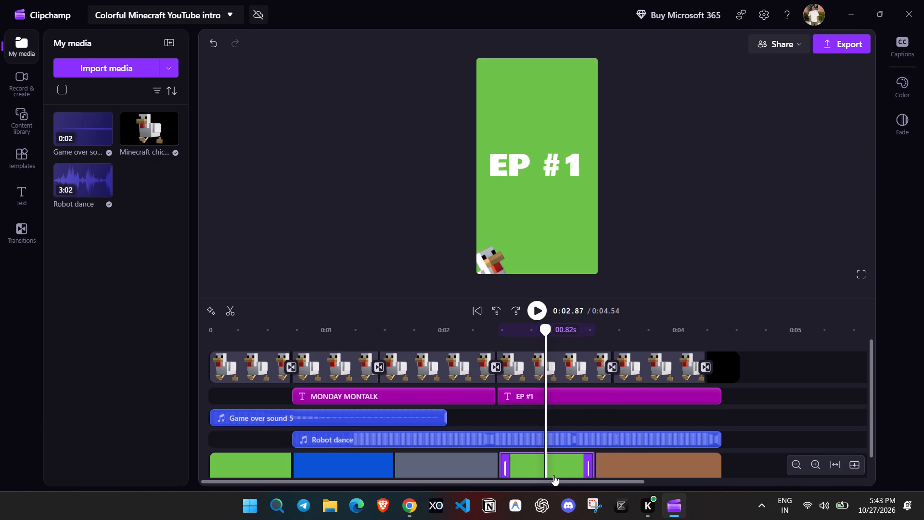
double_click(553, 472)
click(524, 471)
right_click(557, 215)
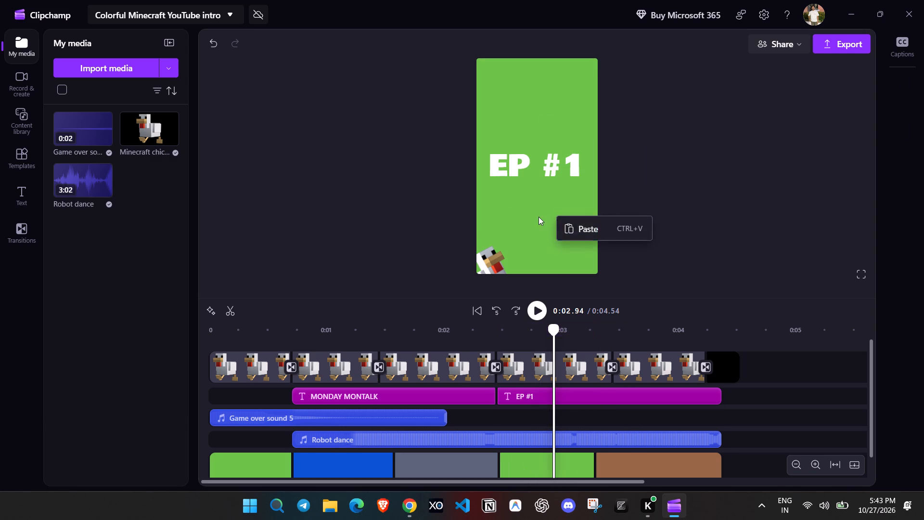
click(539, 217)
scroll(593, 298, down, 1)
click(563, 464)
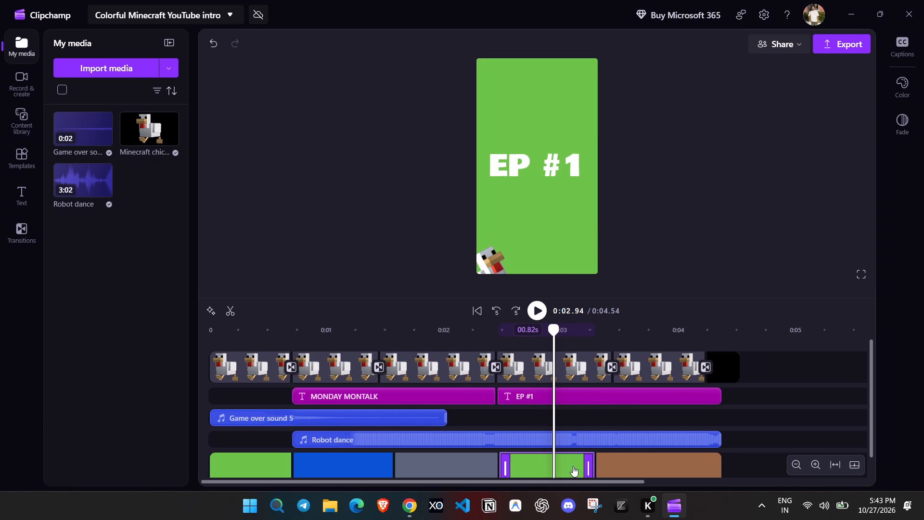
right_click(573, 466)
click(599, 378)
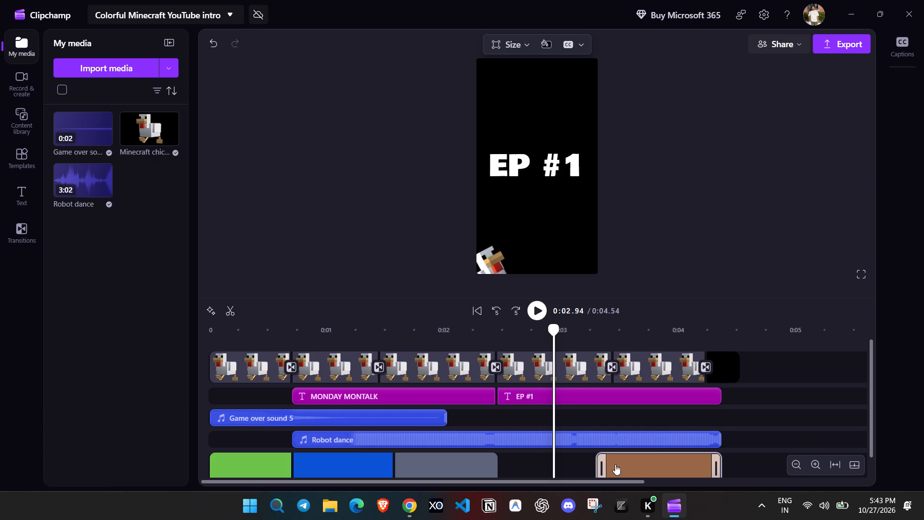
Move the brown background clip earlier on the timeline so it starts directly after the gray clip.
click(634, 463)
drag(636, 461, 538, 460)
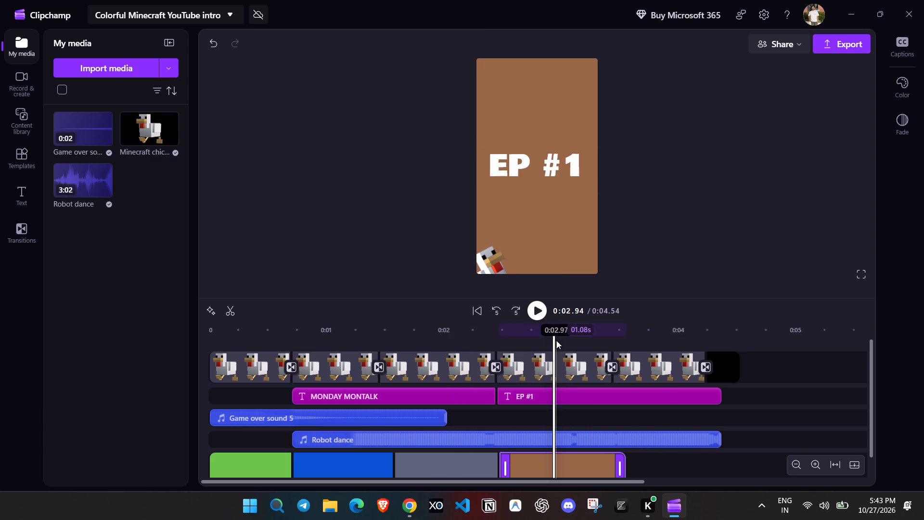
Return the playhead to the start and delete the "Game over sound 5" audio clip from the timeline.
drag(552, 329, 201, 345)
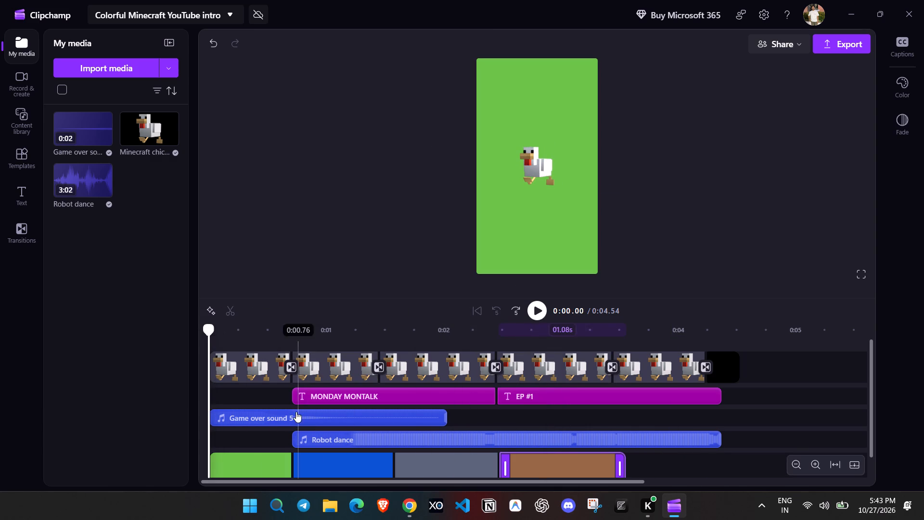
click(293, 416)
right_click(392, 418)
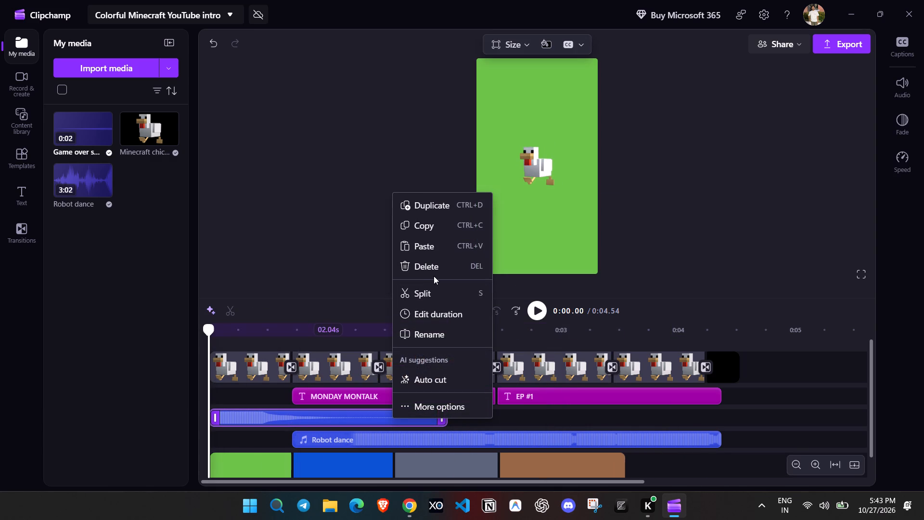
click(434, 276)
click(436, 273)
click(384, 419)
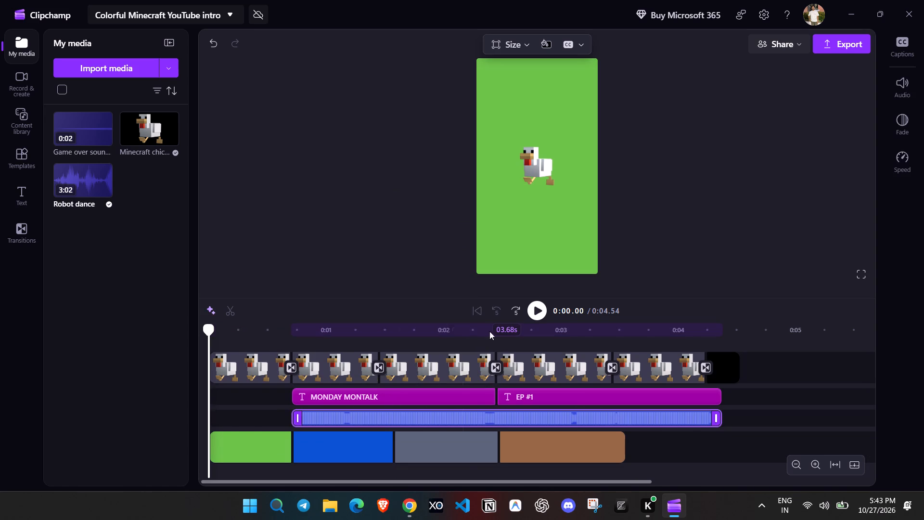
Play the edited intro, check the frame near its end, and return the playhead to the start.
click(539, 319)
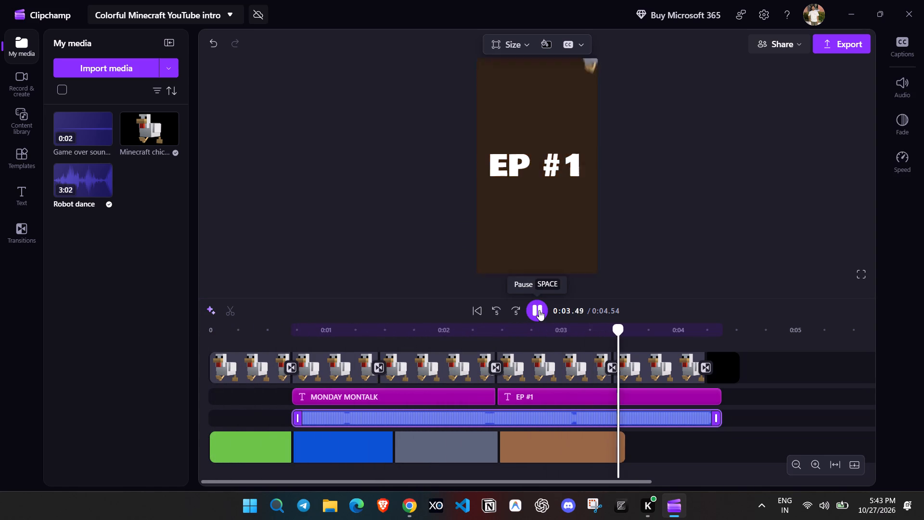
click(539, 310)
drag(705, 333, 705, 334)
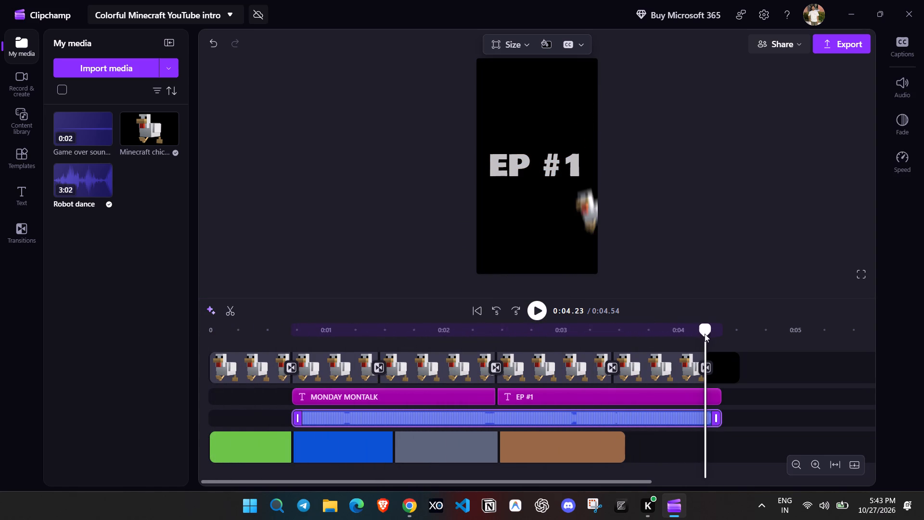
drag(705, 334, 186, 333)
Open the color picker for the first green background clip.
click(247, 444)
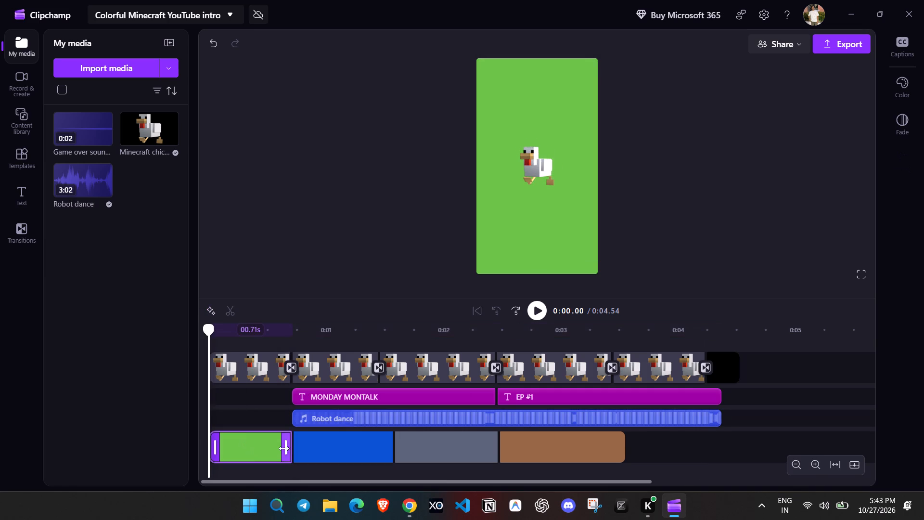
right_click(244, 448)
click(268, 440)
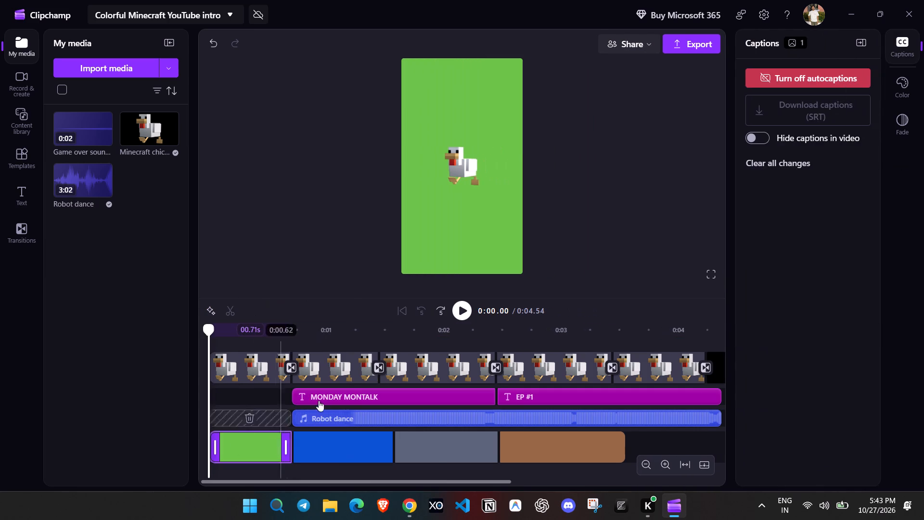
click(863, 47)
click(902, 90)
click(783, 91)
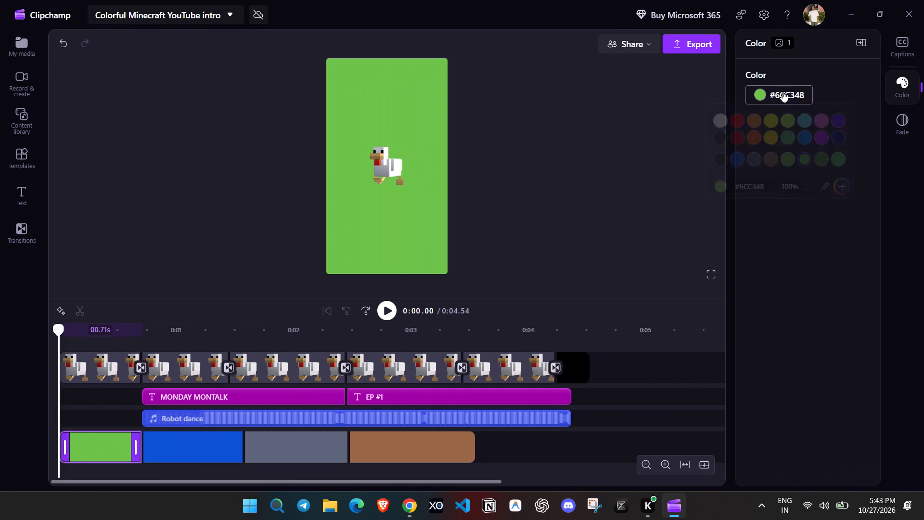
Switch to Chrome, go to canva.com, and open the recent "mm" logo design.
click(408, 508)
click(192, 48)
text(can)
key(Return)
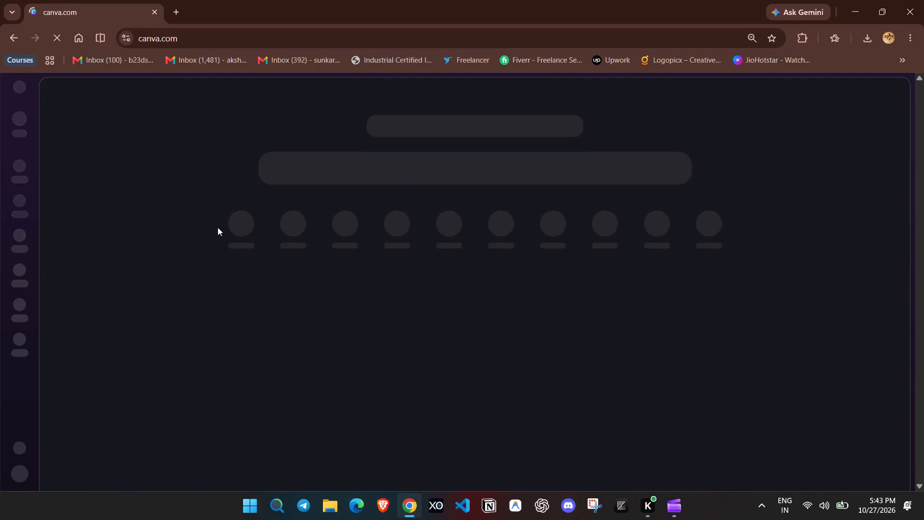
scroll(288, 316, down, 1)
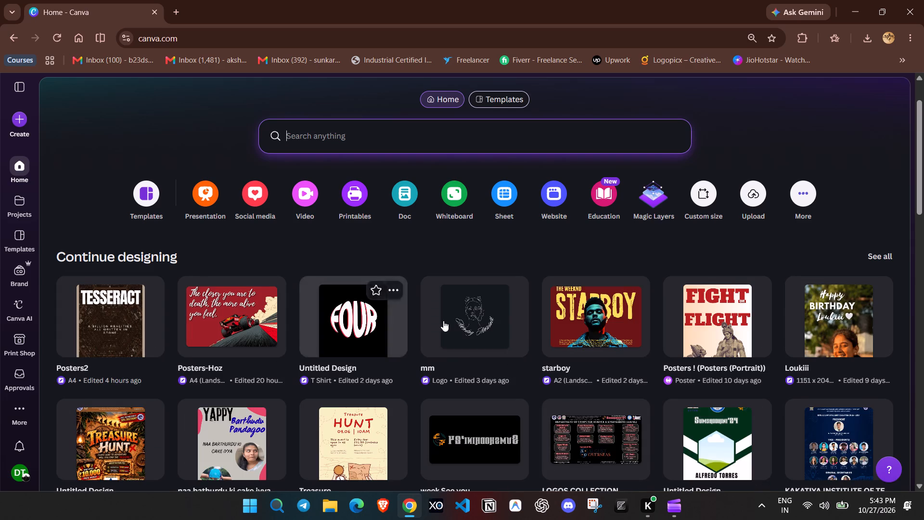
click(460, 325)
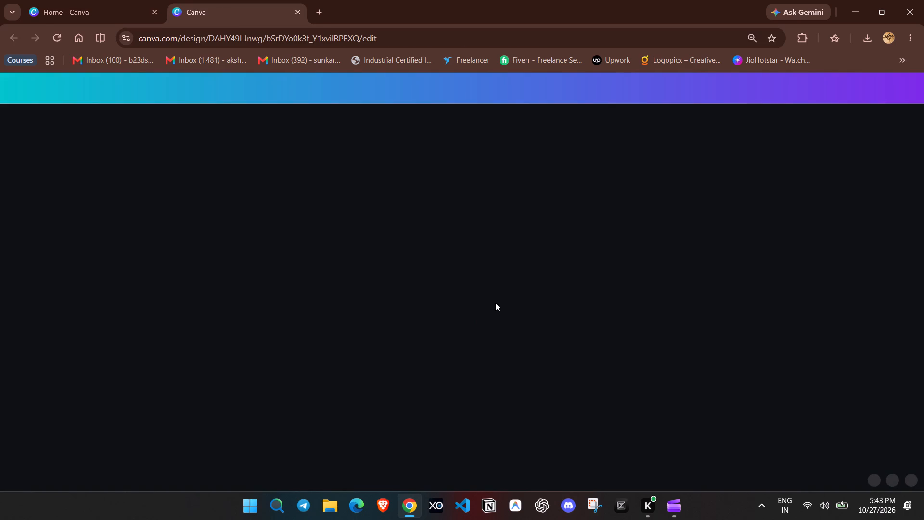
Copy the background color code #5E1F23 from page 7 of the Canva design and return to Clipchamp.
scroll(614, 305, down, 6)
scroll(614, 305, down, 19)
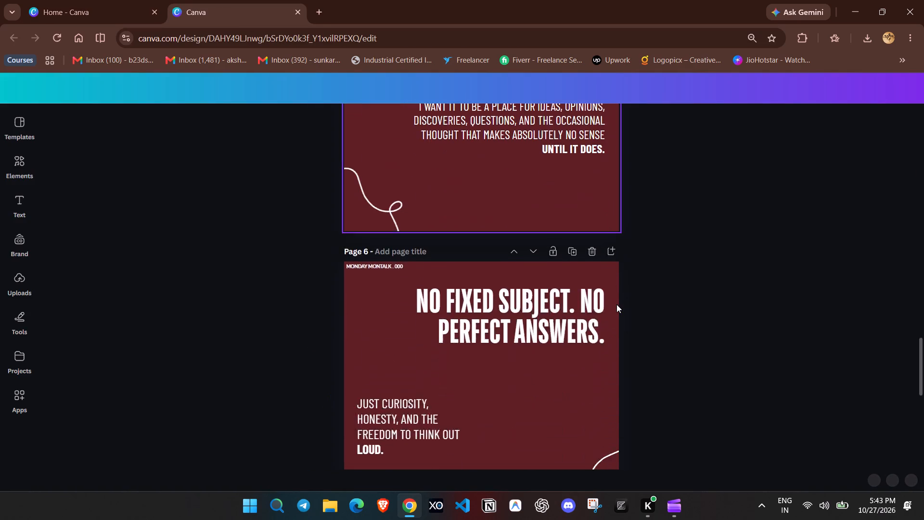
scroll(616, 304, down, 11)
click(440, 369)
click(458, 115)
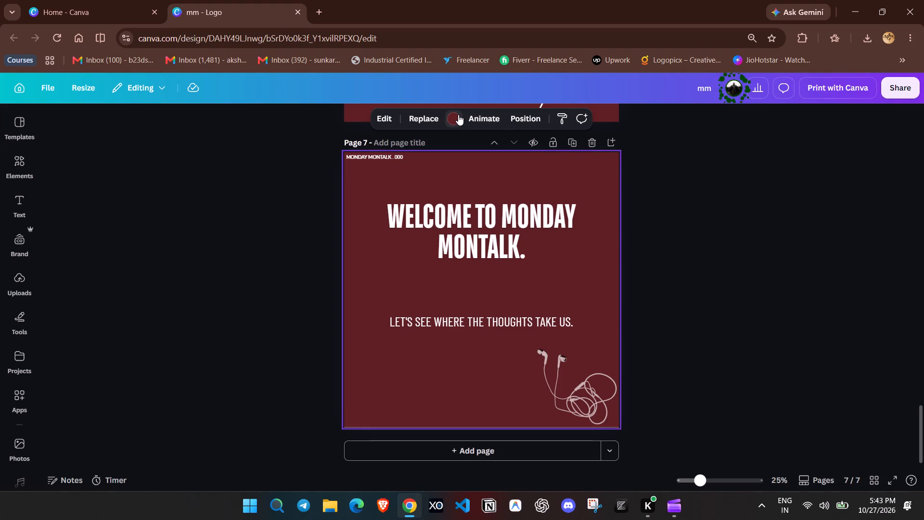
click(106, 204)
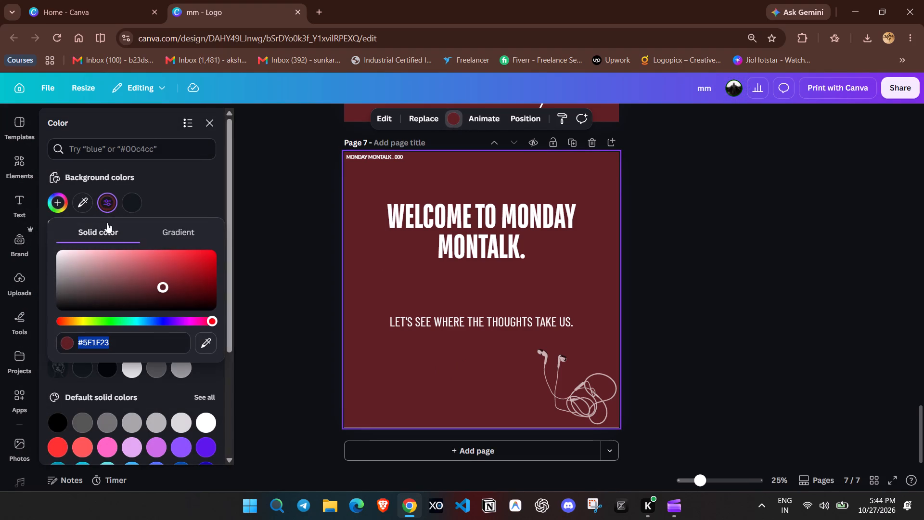
key(ctrl+c)
click(680, 501)
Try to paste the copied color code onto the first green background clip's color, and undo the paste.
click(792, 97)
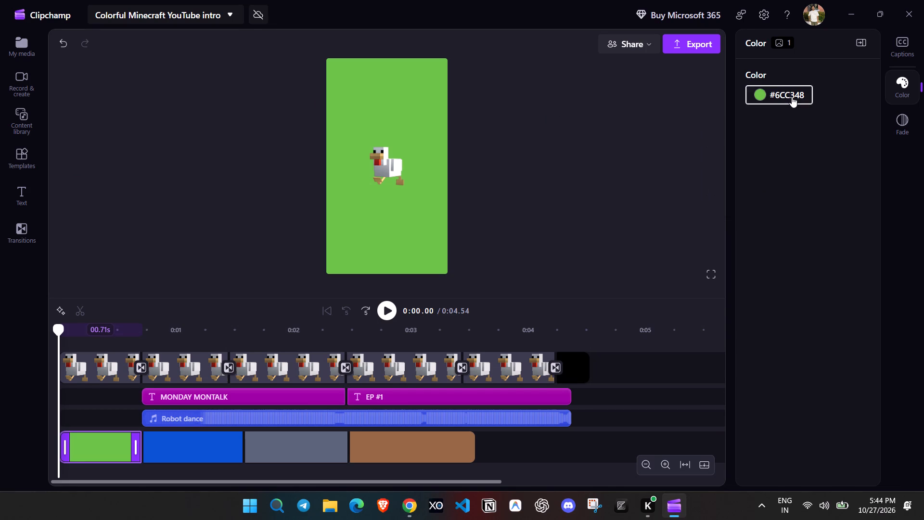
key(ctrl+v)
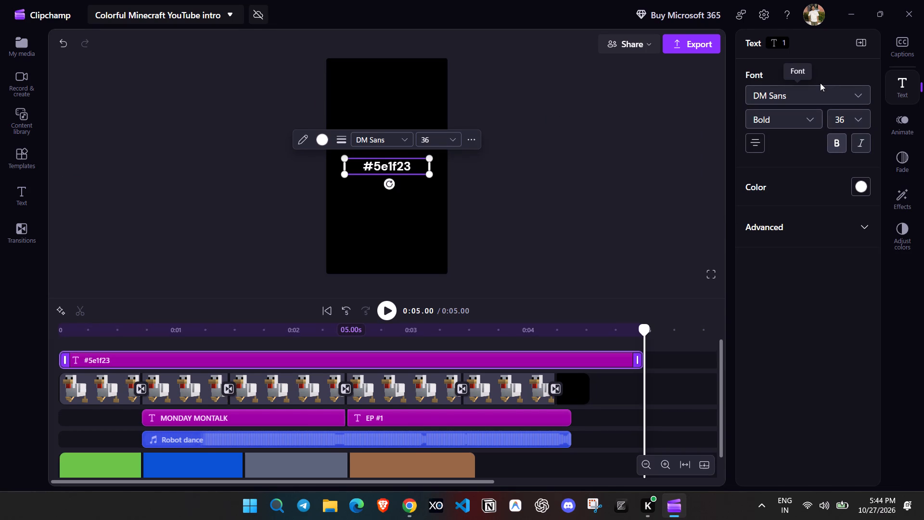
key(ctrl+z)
Set the first green background clip's color to #5E1F23 and return the playhead to the start.
click(860, 45)
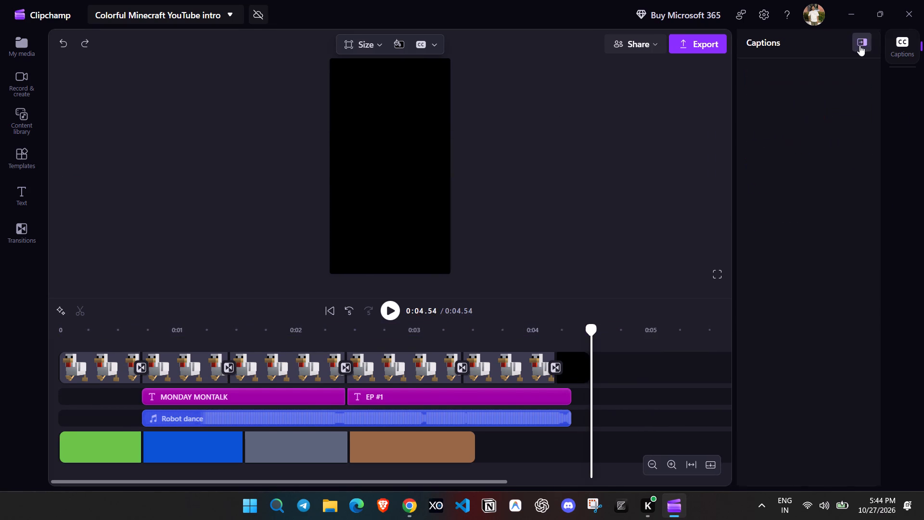
click(117, 447)
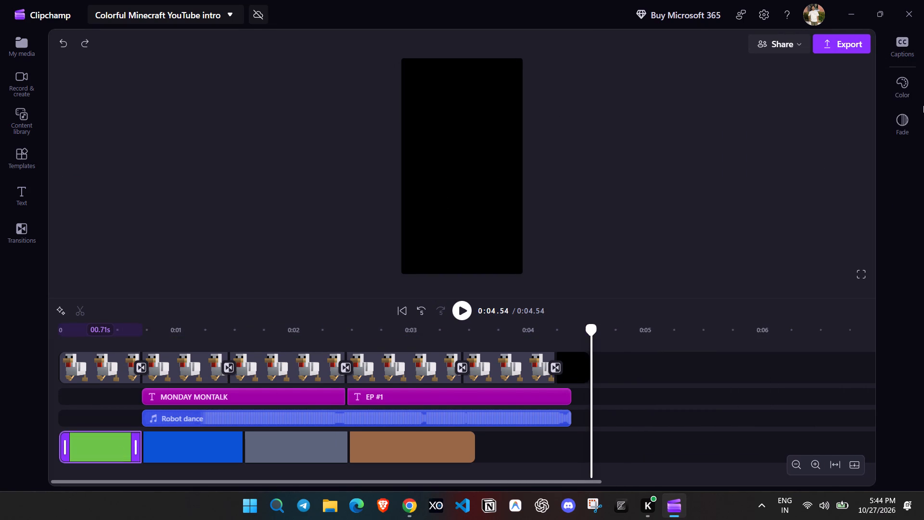
click(910, 90)
double_click(791, 95)
click(791, 95)
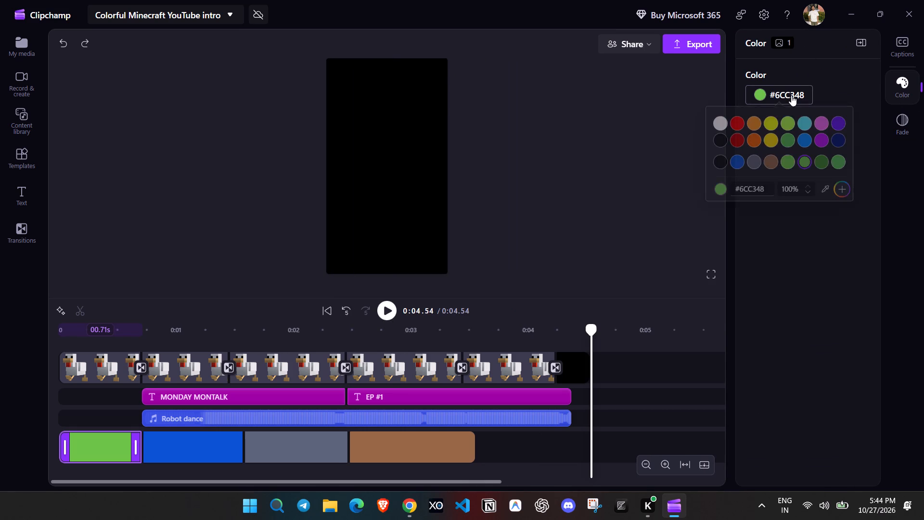
click(755, 198)
drag(767, 195, 725, 195)
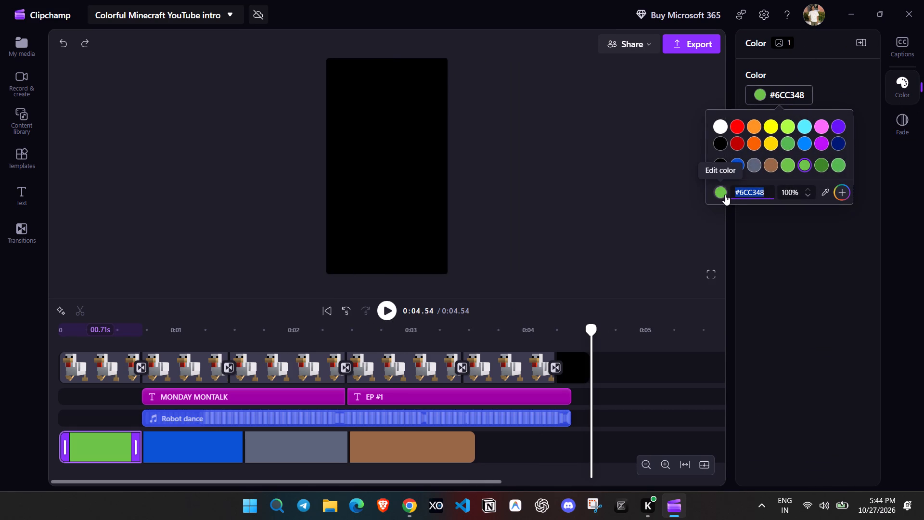
key(ctrl+v)
click(808, 225)
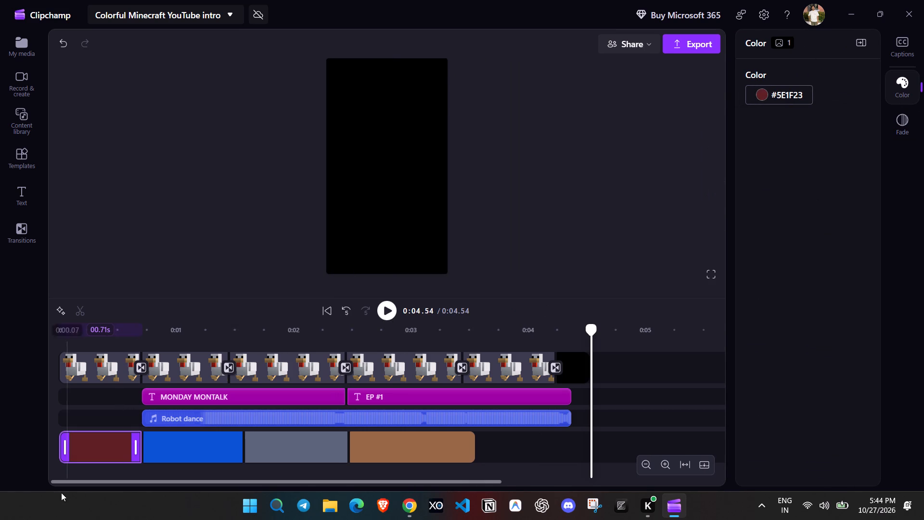
drag(593, 334, 15, 356)
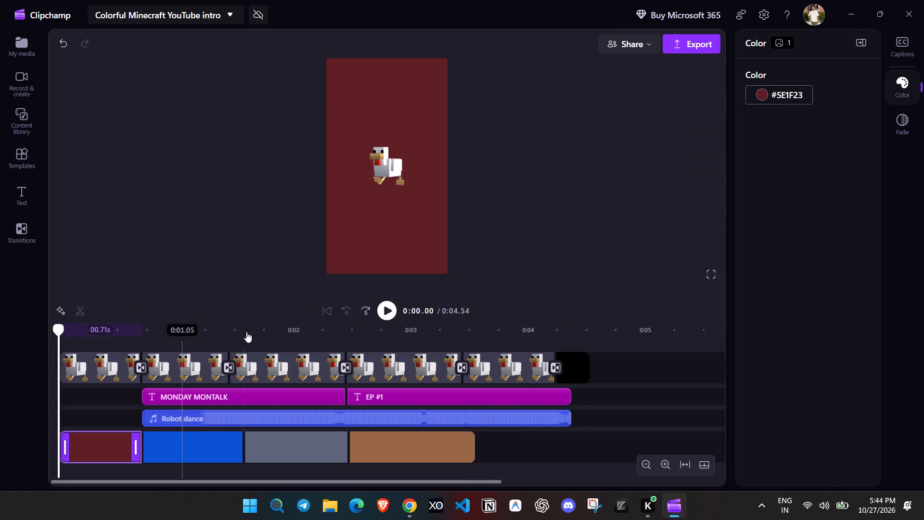
Set the blue second background clip's color to #5E1F23.
click(184, 449)
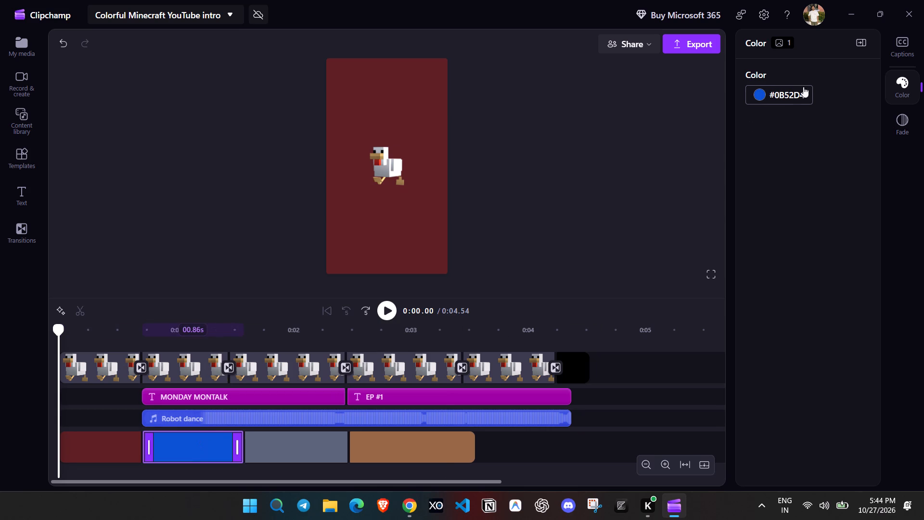
click(799, 92)
click(749, 188)
key(ctrl+a)
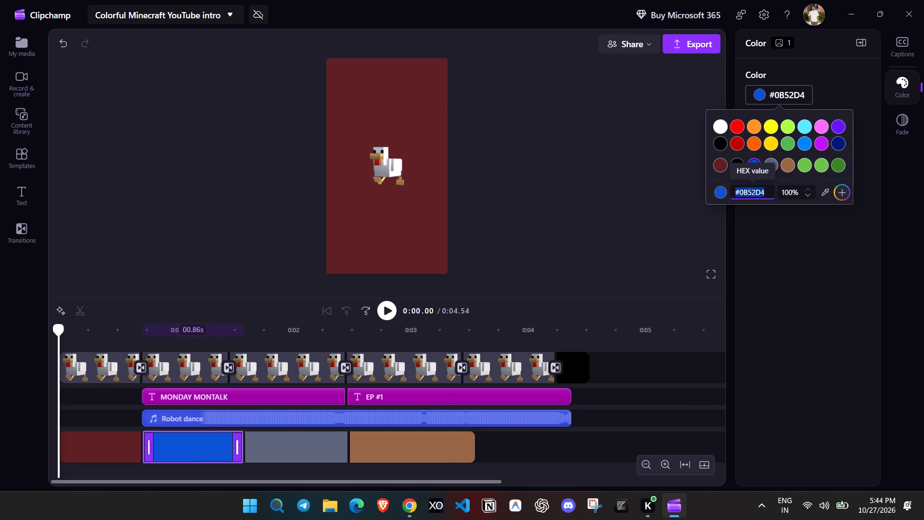
key(ctrl+v)
Set the grey third background clip's color to the same maroon, #5E1F23.
click(329, 435)
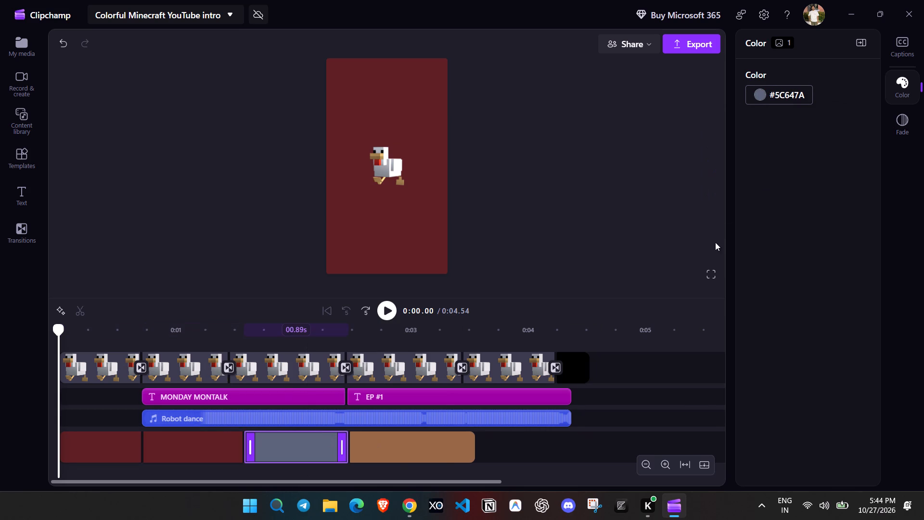
click(794, 97)
click(748, 197)
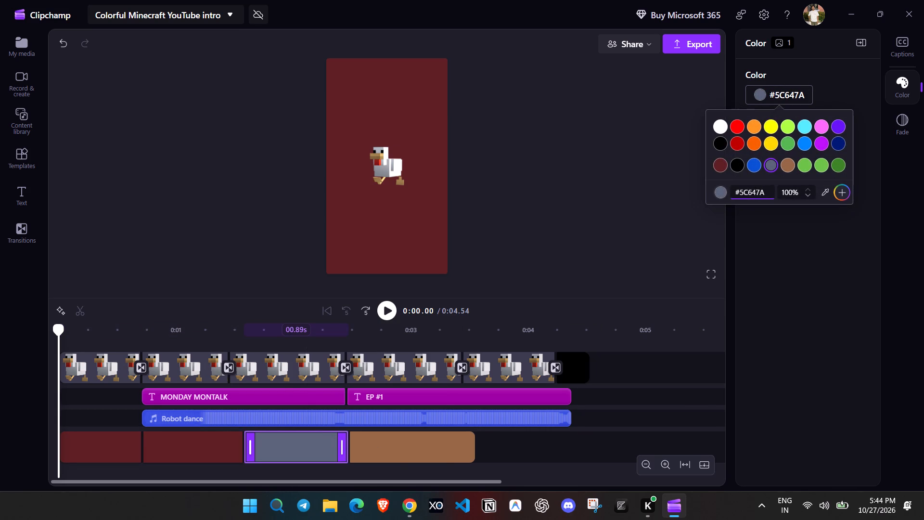
key(ctrl+a)
key(ctrl+v)
Set the brown fourth background clip's color to the same maroon, #5E1F23.
click(404, 443)
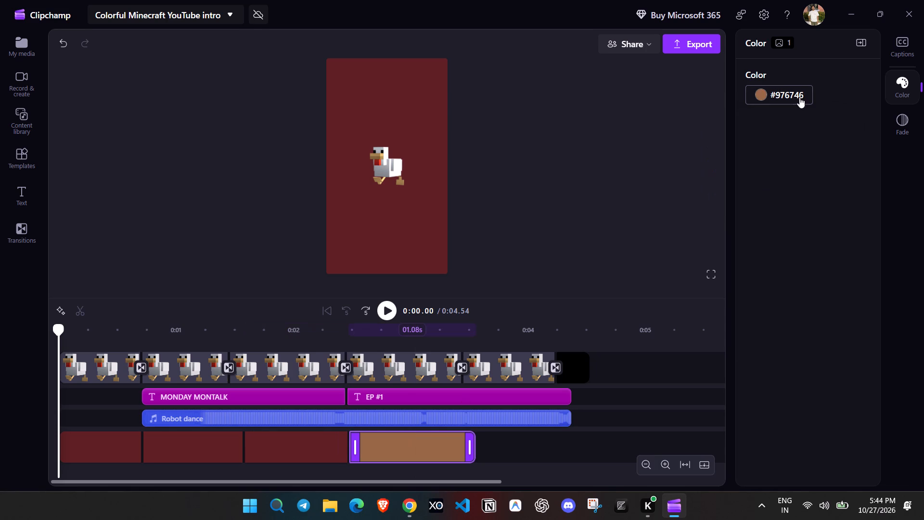
click(799, 97)
click(758, 199)
key(ctrl+a)
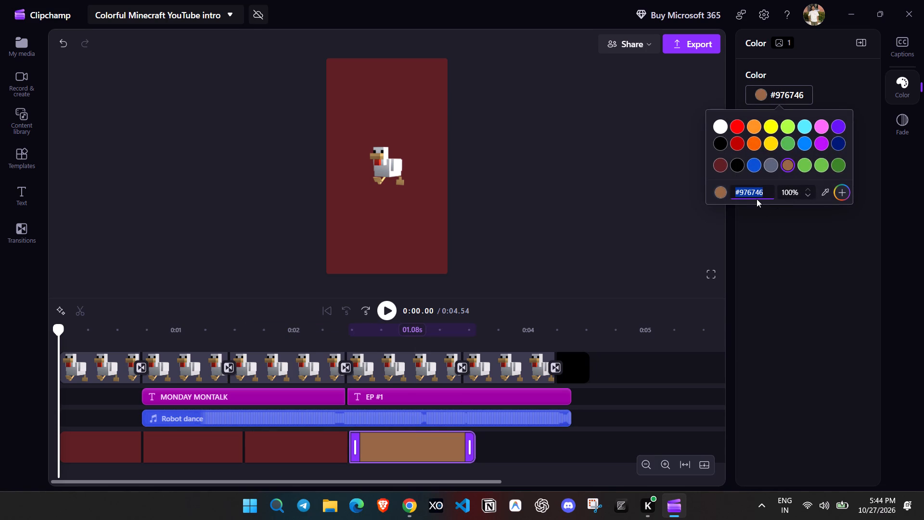
key(ctrl+v)
click(846, 234)
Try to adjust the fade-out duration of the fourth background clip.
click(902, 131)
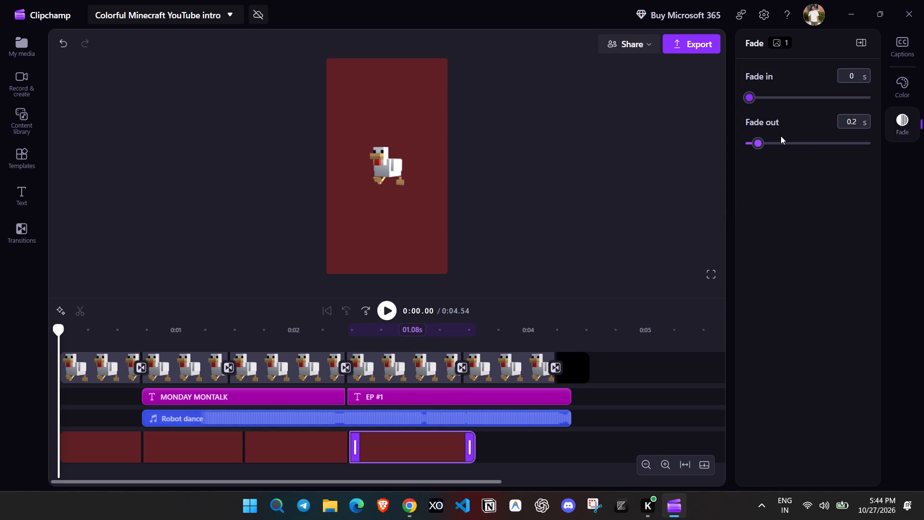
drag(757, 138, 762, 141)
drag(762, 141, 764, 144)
Play the recolored intro to check it, then pause and return the playhead to the start.
click(386, 307)
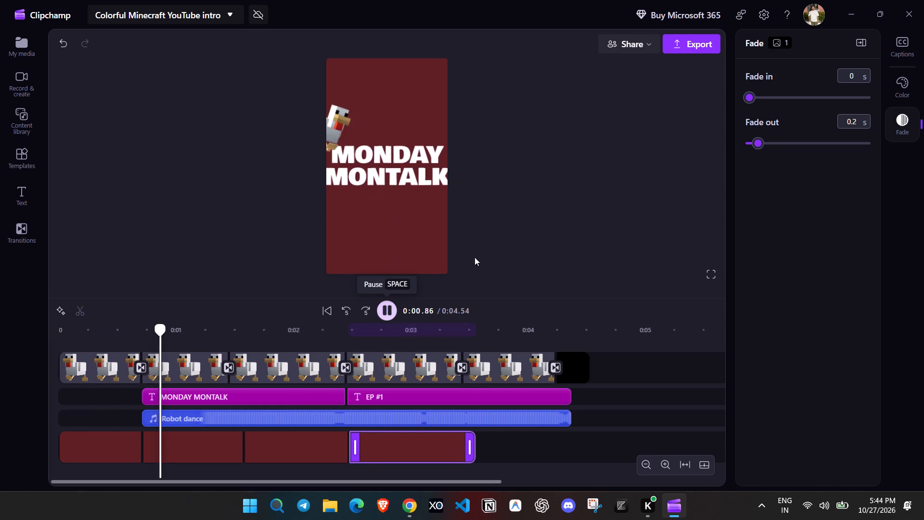
click(552, 200)
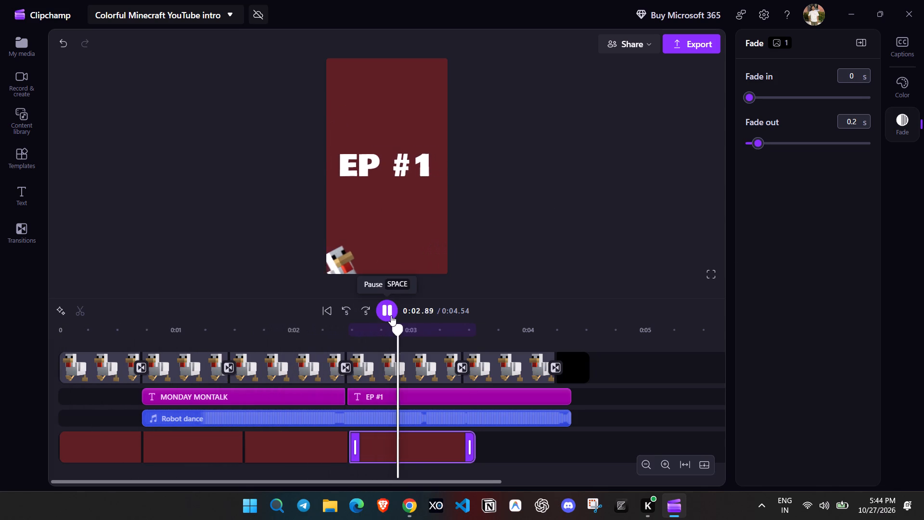
click(391, 315)
click(473, 326)
drag(473, 326, 114, 321)
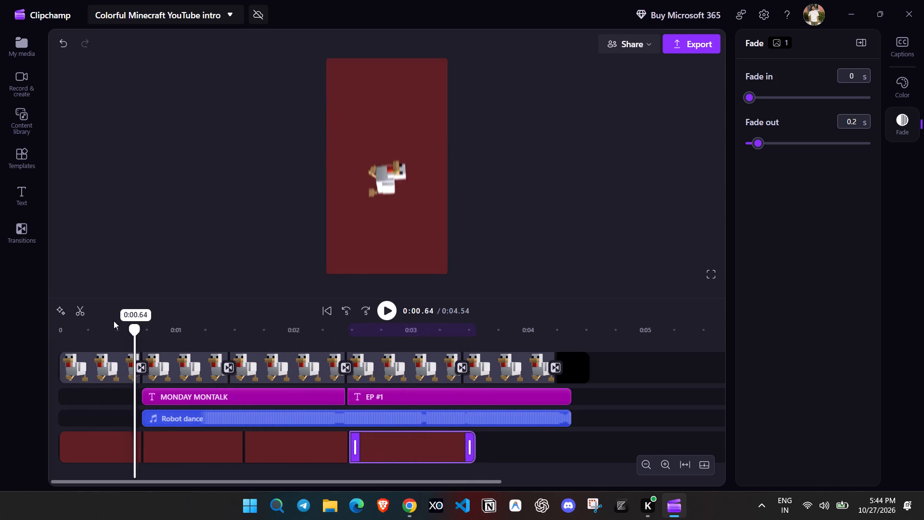
drag(114, 321, 34, 313)
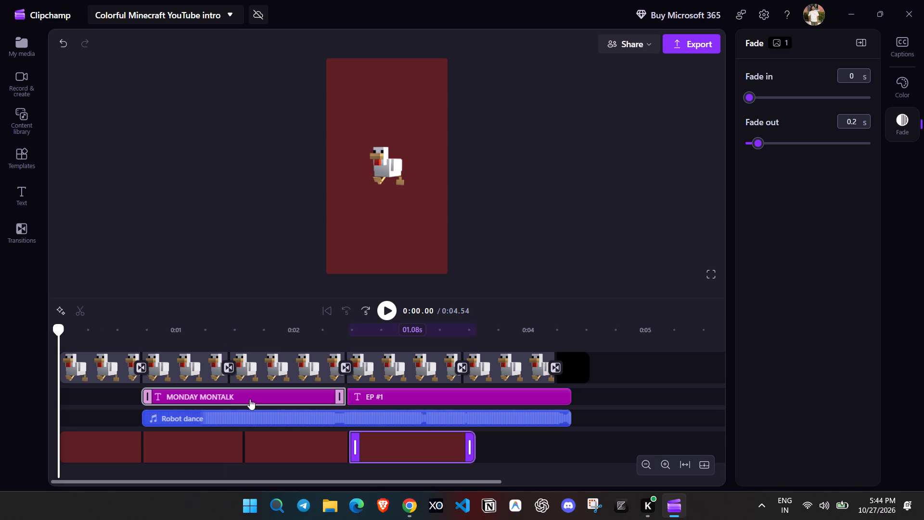
Extend the MONDAY MONTALK title at both ends so it starts at 0:00.43 and lasts 2.25 s.
click(261, 402)
drag(150, 401, 118, 394)
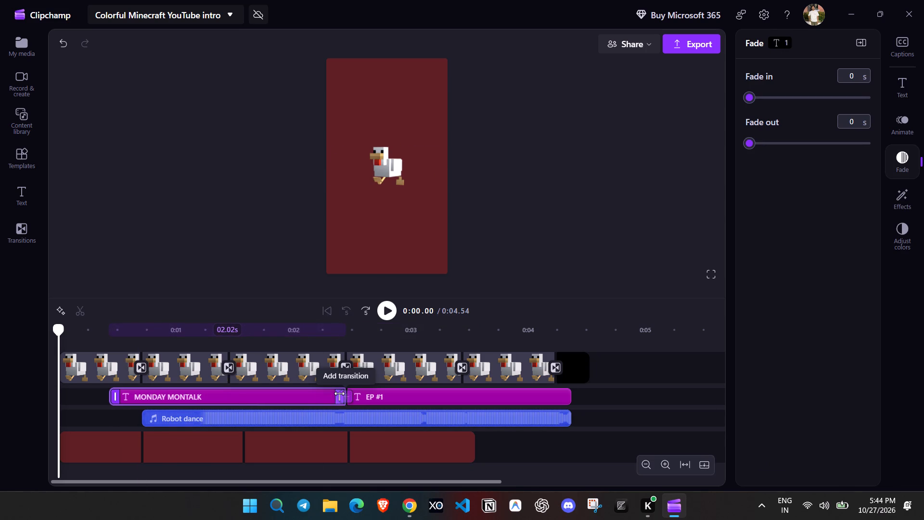
drag(338, 392, 360, 395)
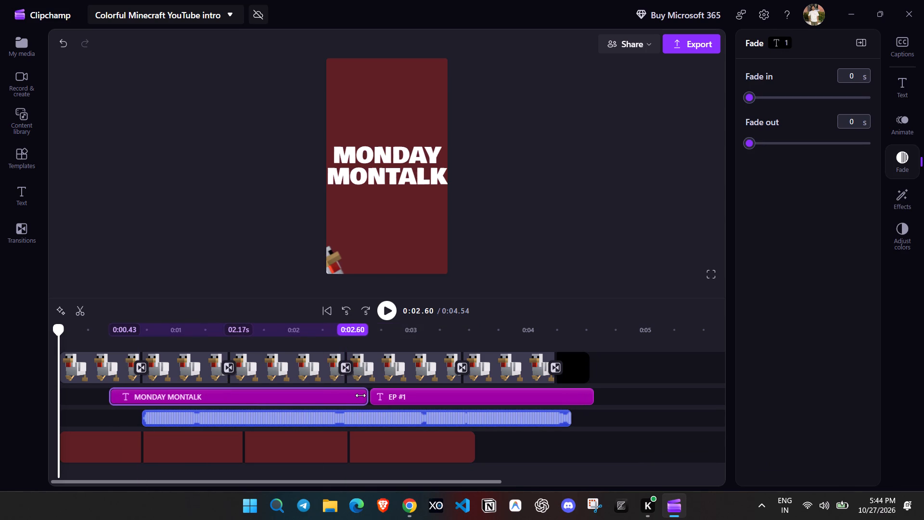
drag(360, 395, 365, 395)
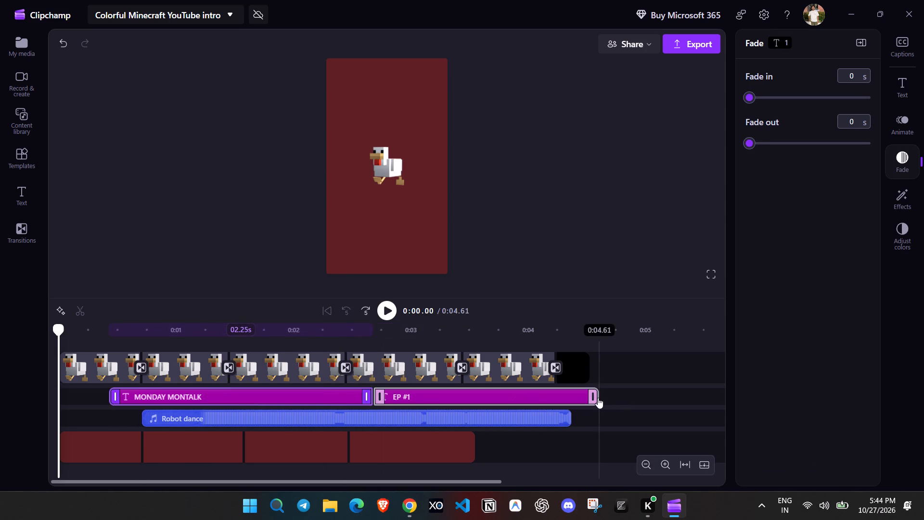
Trim the end of the EP #1 title to line up with the end of the chicken track at about 0:04.54.
drag(593, 395, 587, 395)
Delete the Robot dance audio clip from the timeline.
click(516, 425)
right_click(453, 416)
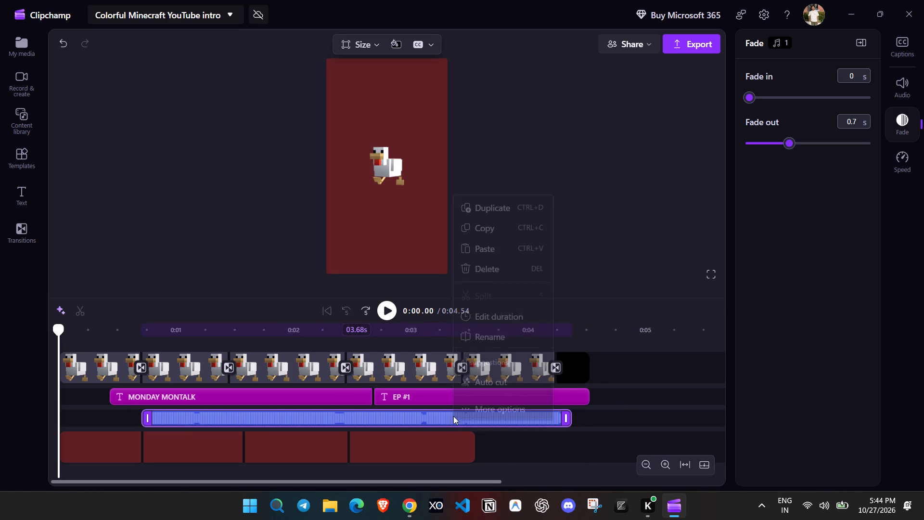
click(488, 271)
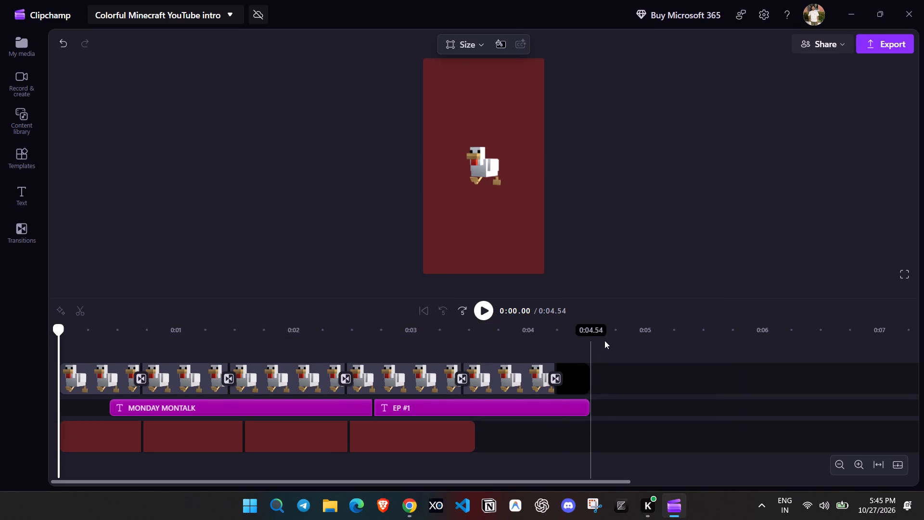
Switch to the Canva logo design in Chrome and download only page 2 as a PNG, saved to the Desktop as mm.png.
click(90, 383)
click(403, 505)
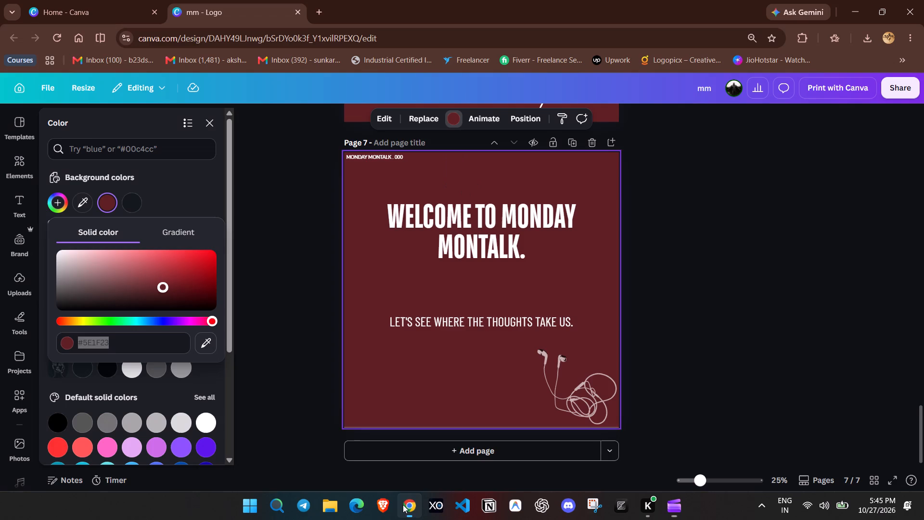
scroll(692, 281, up, 20)
scroll(692, 281, up, 9)
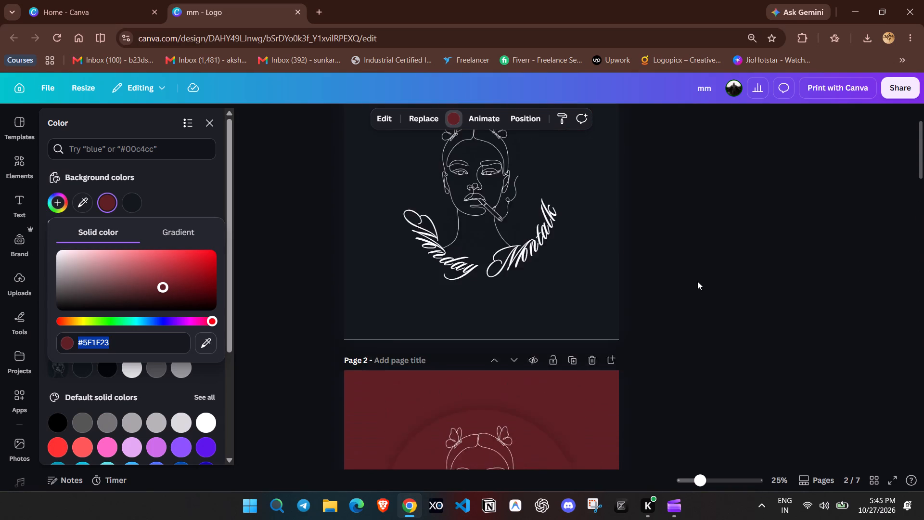
scroll(690, 280, down, 4)
click(606, 167)
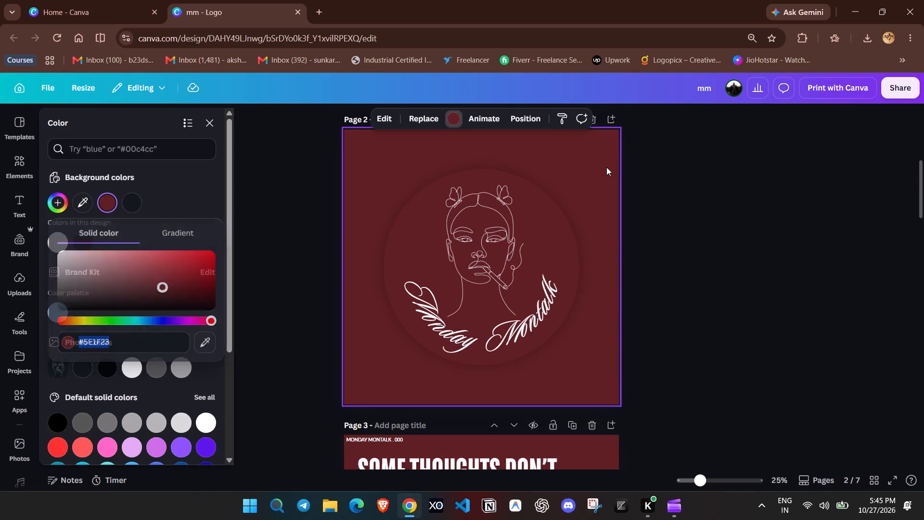
click(906, 93)
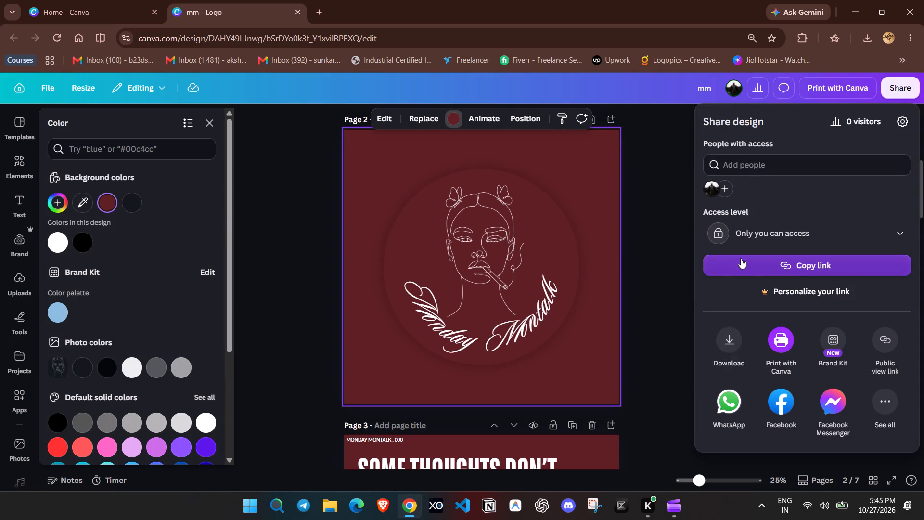
click(728, 353)
click(791, 339)
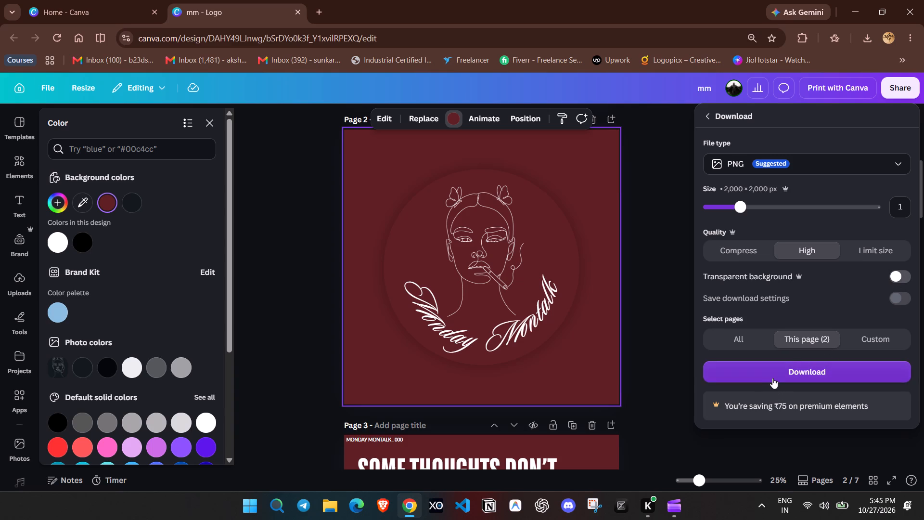
click(771, 377)
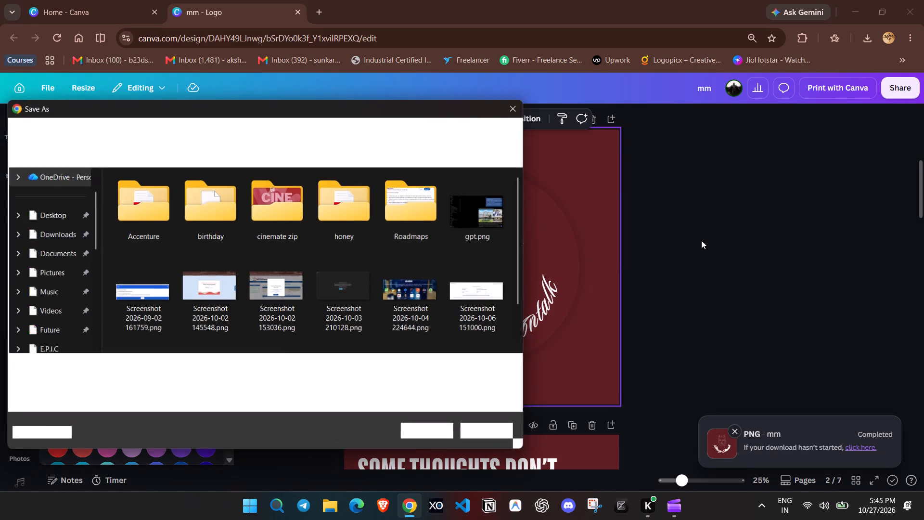
click(38, 216)
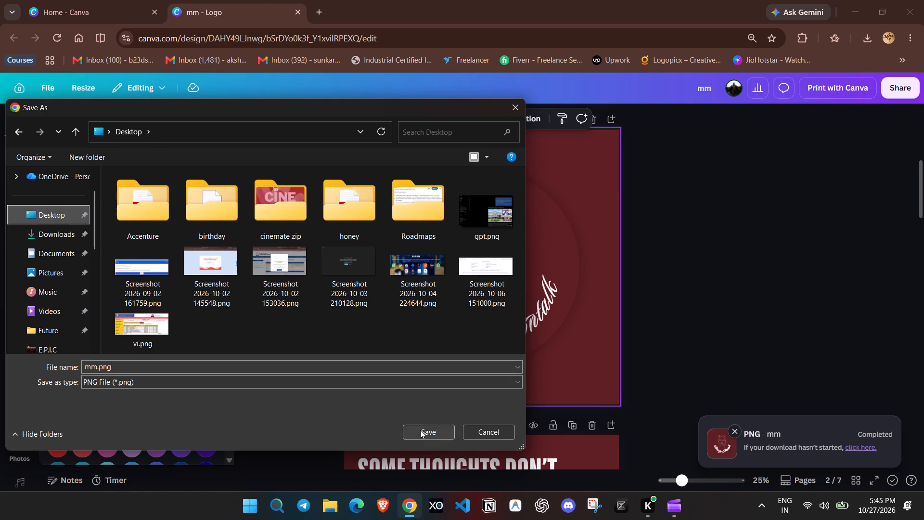
click(420, 430)
Download page 2 again as a PNG with a transparent background, saved to the Desktop as mm (1).png.
click(888, 97)
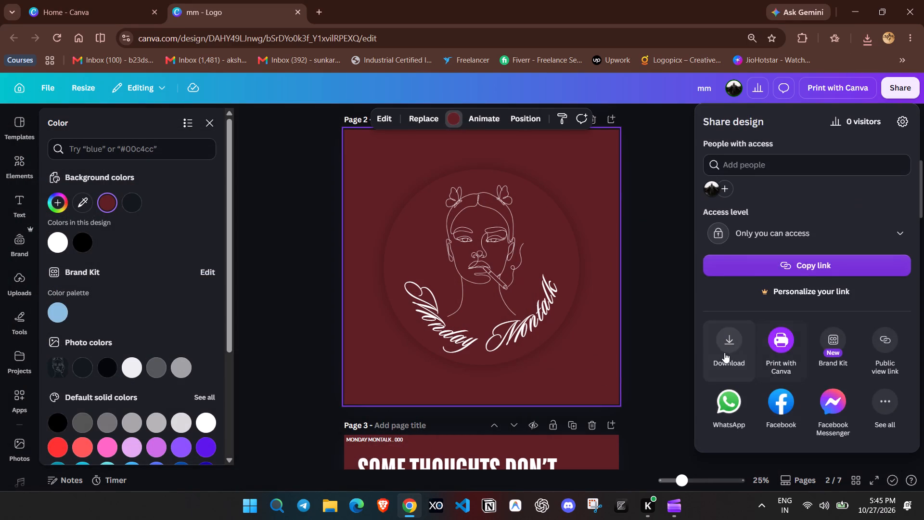
click(724, 352)
click(894, 277)
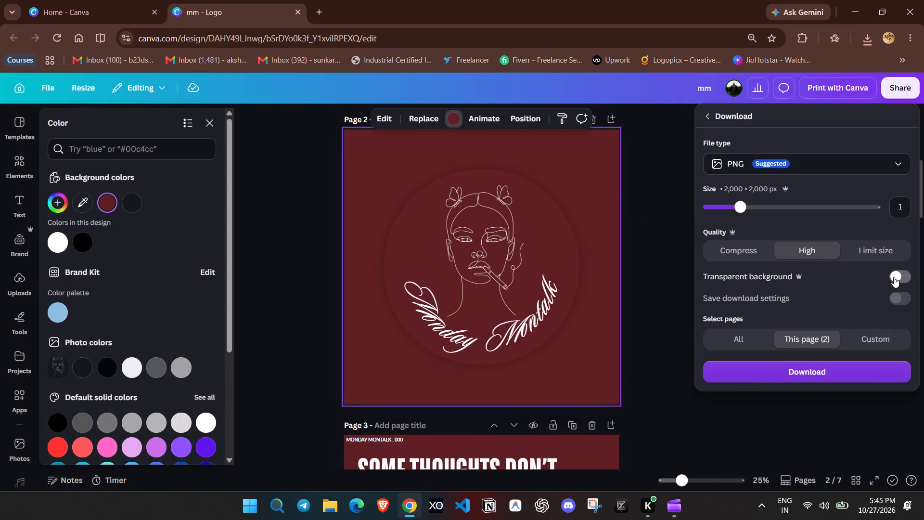
click(821, 414)
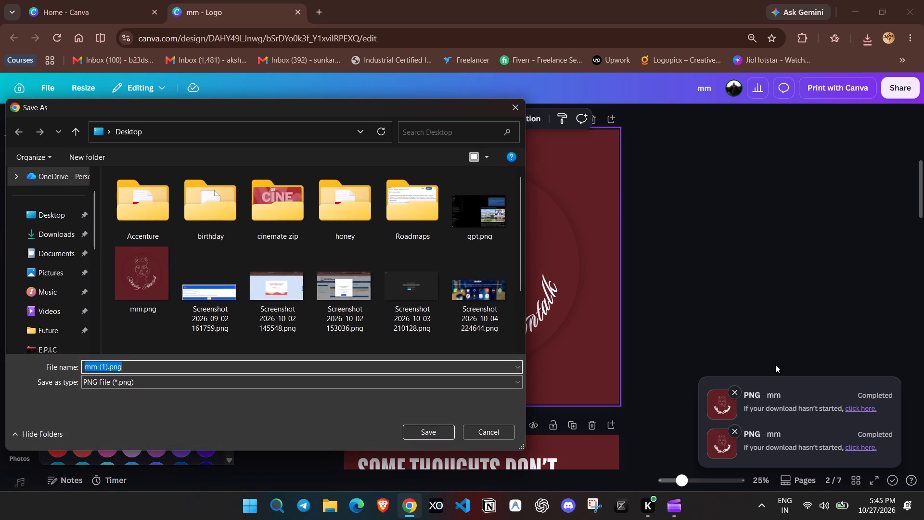
click(61, 222)
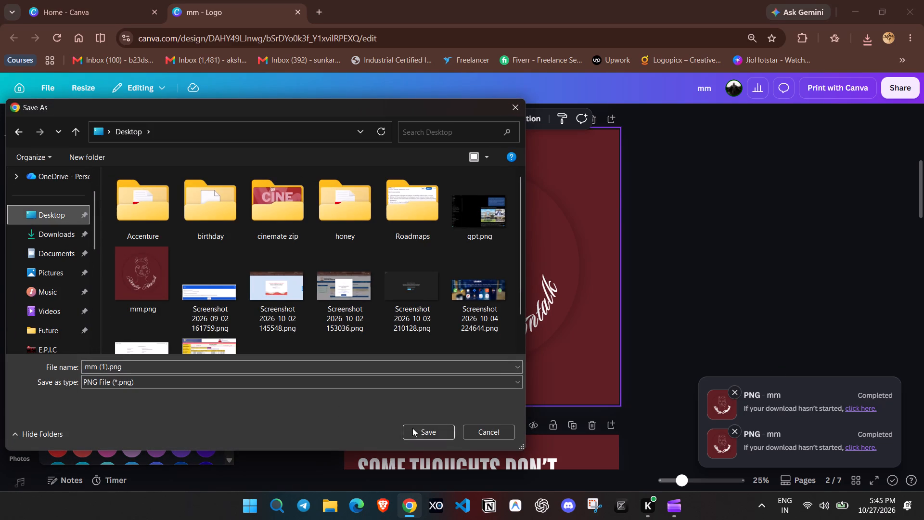
click(414, 428)
Open the downloaded mm (1).png to check the transparent logo, then close it and return to the design.
click(869, 35)
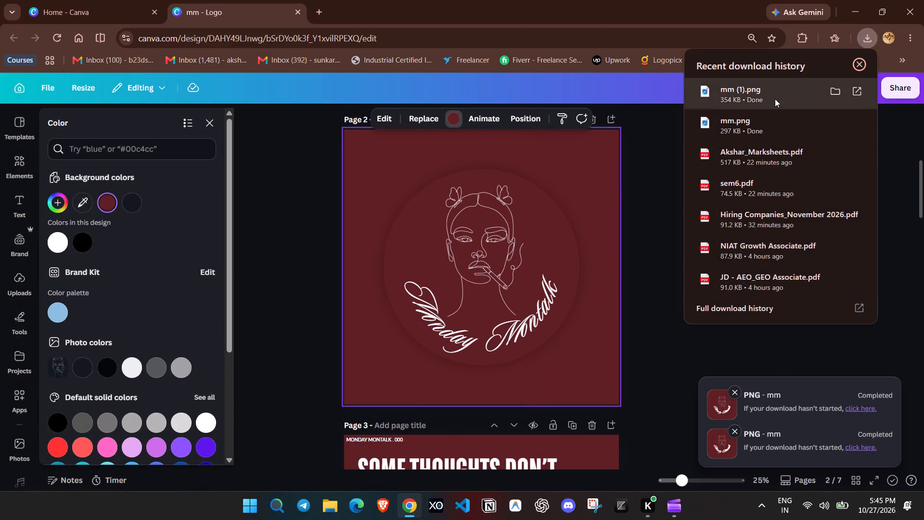
click(773, 100)
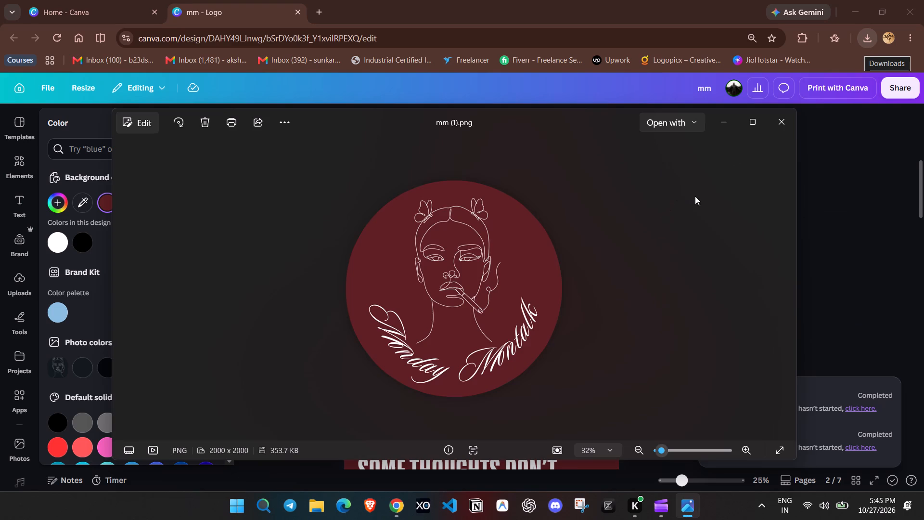
click(782, 125)
click(786, 231)
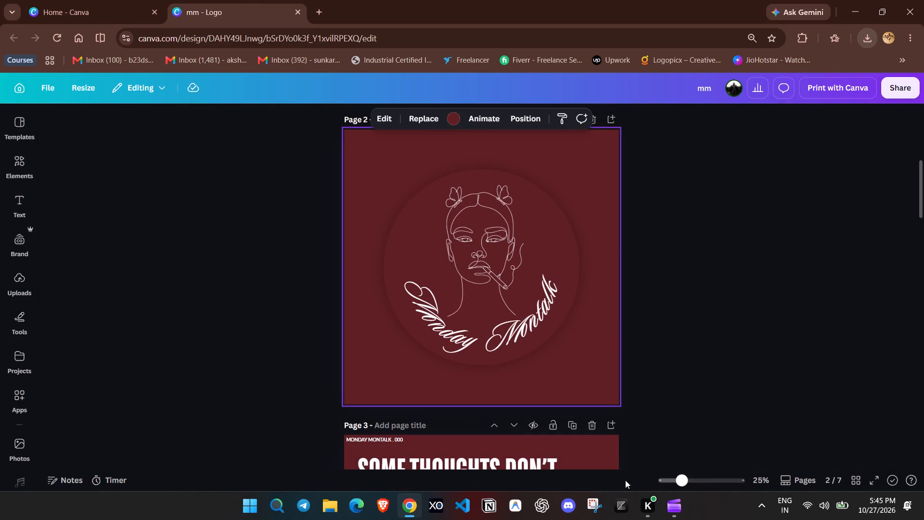
Switch back to Clipchamp and delete the first chicken clip from the start of the timeline.
click(672, 494)
click(670, 503)
right_click(96, 376)
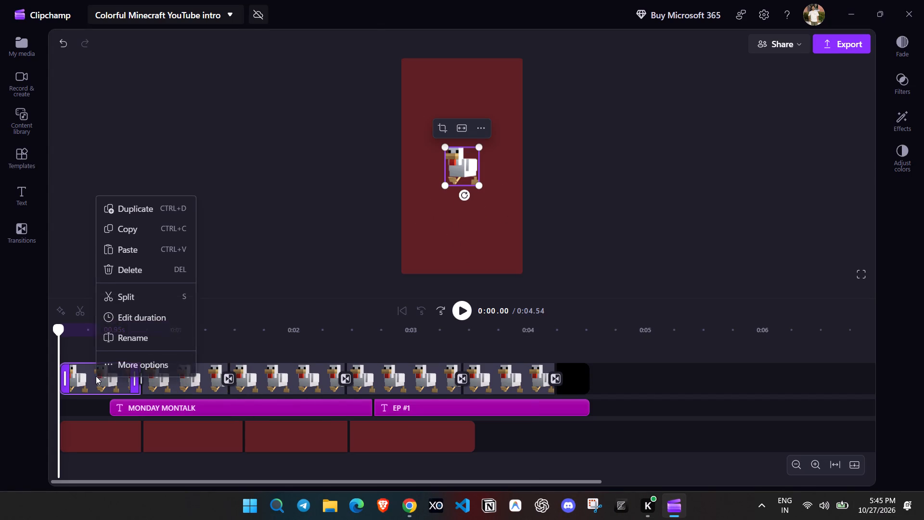
click(125, 271)
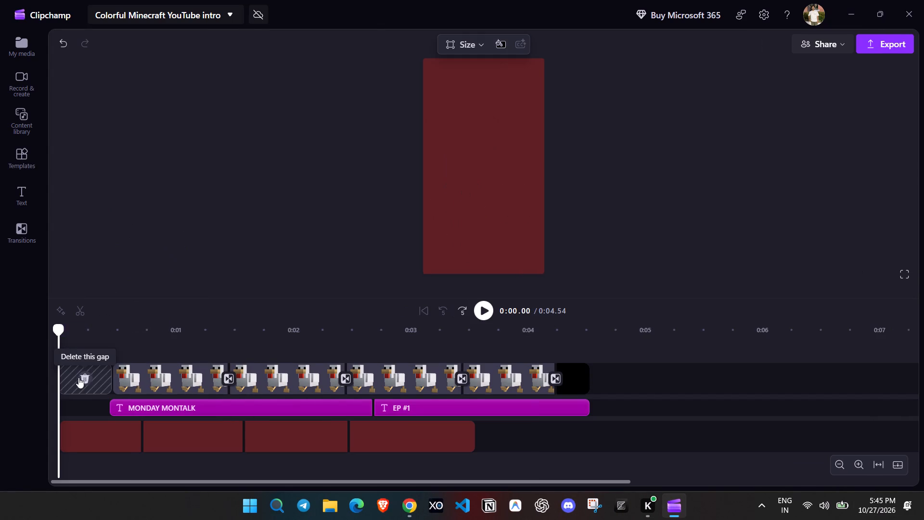
click(72, 375)
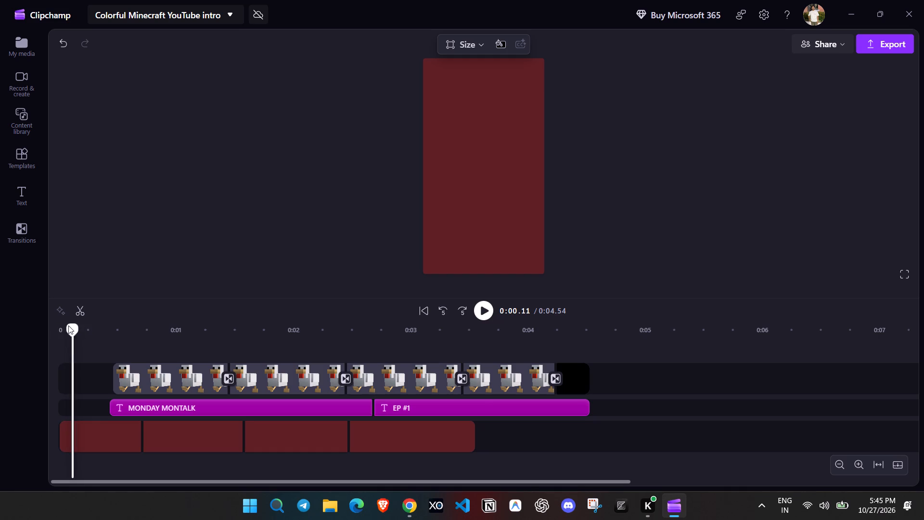
Copy mm (1).png from the desktop and paste it into the Clipchamp timeline at the very start.
drag(73, 335, 47, 335)
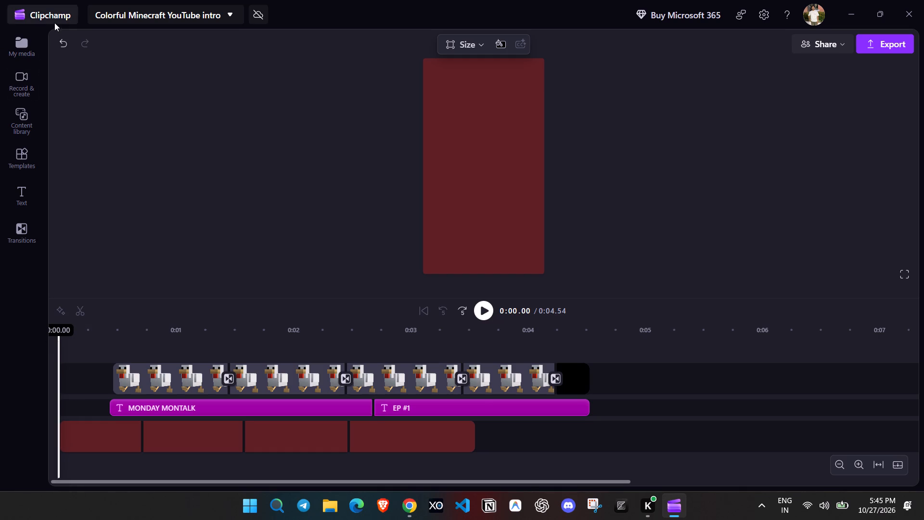
click(923, 519)
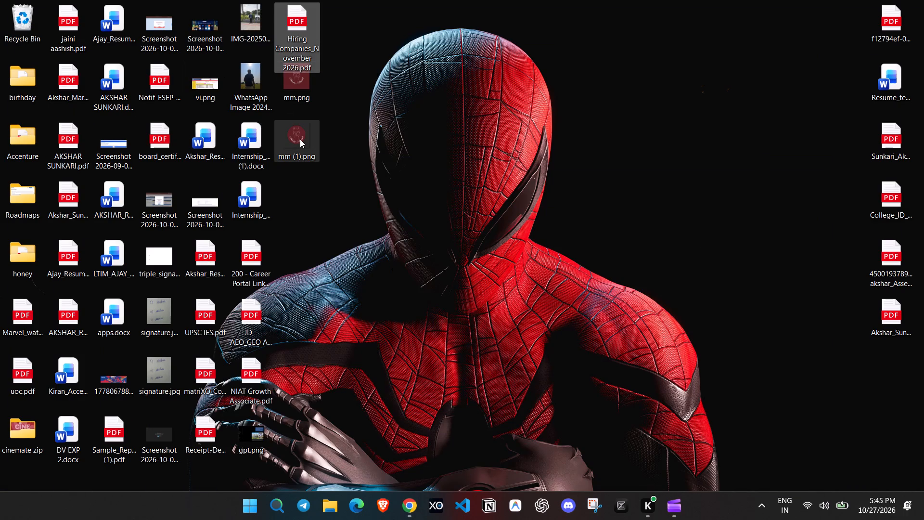
click(300, 140)
key(ctrl+c)
click(685, 512)
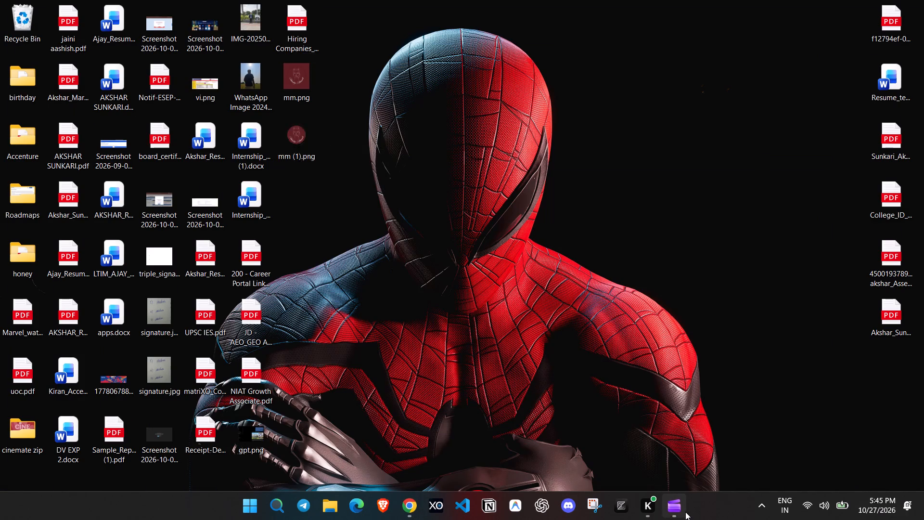
key(ctrl+v)
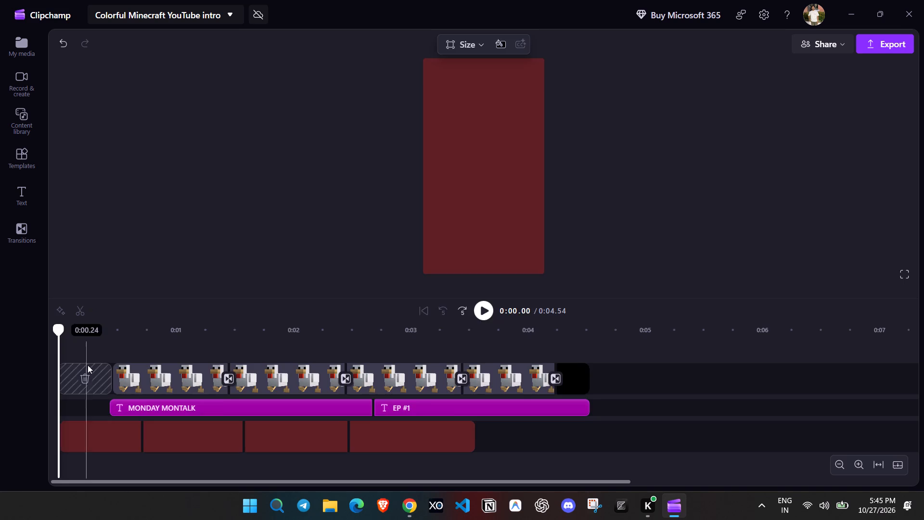
Trim the pasted logo clip to about 0.45 s and place it in the empty gap before the first chicken clip.
drag(521, 367, 488, 367)
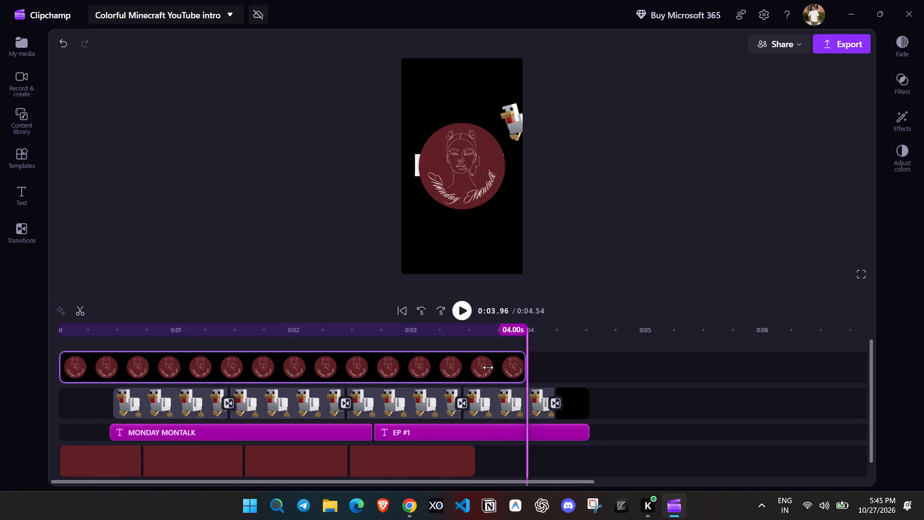
drag(488, 367, 251, 373)
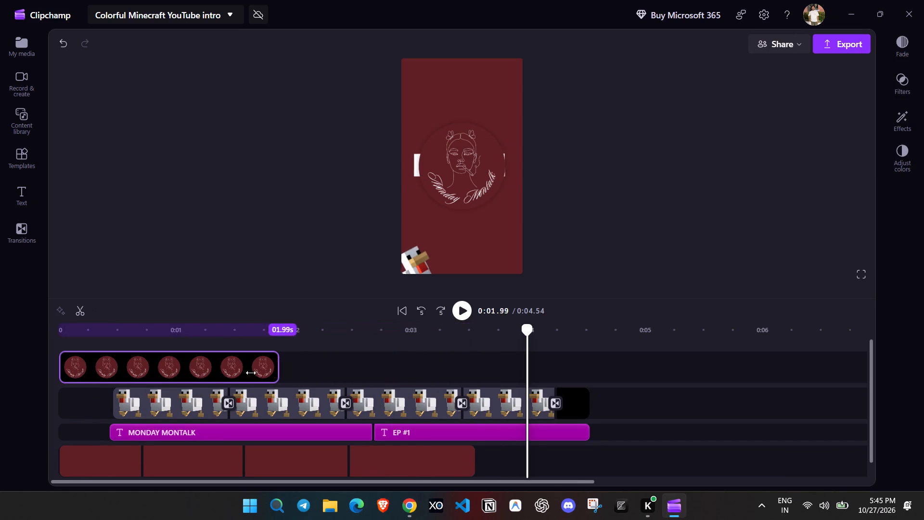
drag(251, 373, 119, 381)
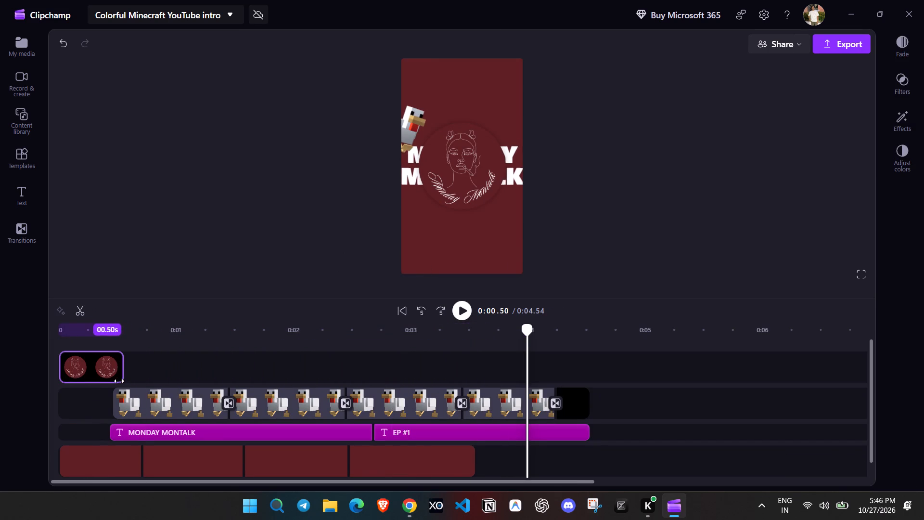
drag(119, 381, 106, 376)
drag(76, 367, 75, 401)
Delete the chicken clip directly after the logo clip.
click(153, 377)
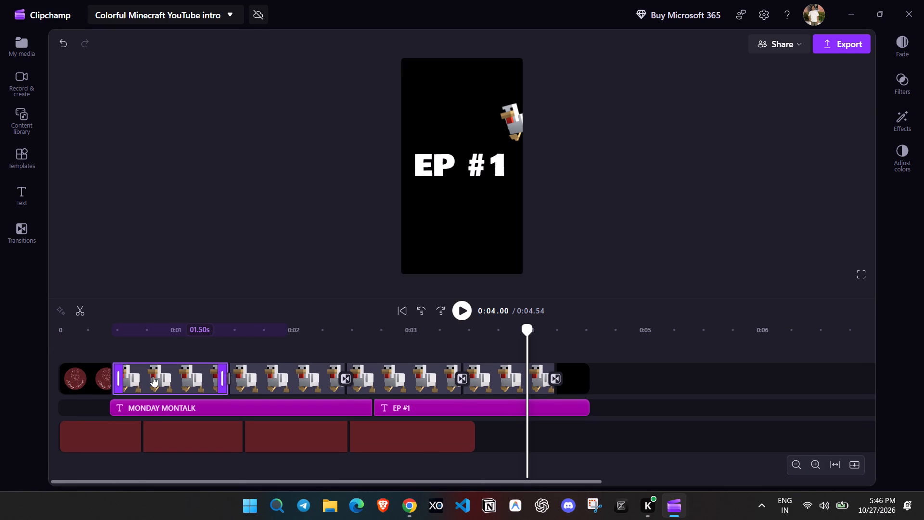
right_click(153, 377)
click(168, 264)
Copy the logo clip, paste it into the gap right after the first one, and extend it to about 0.57 s.
click(80, 370)
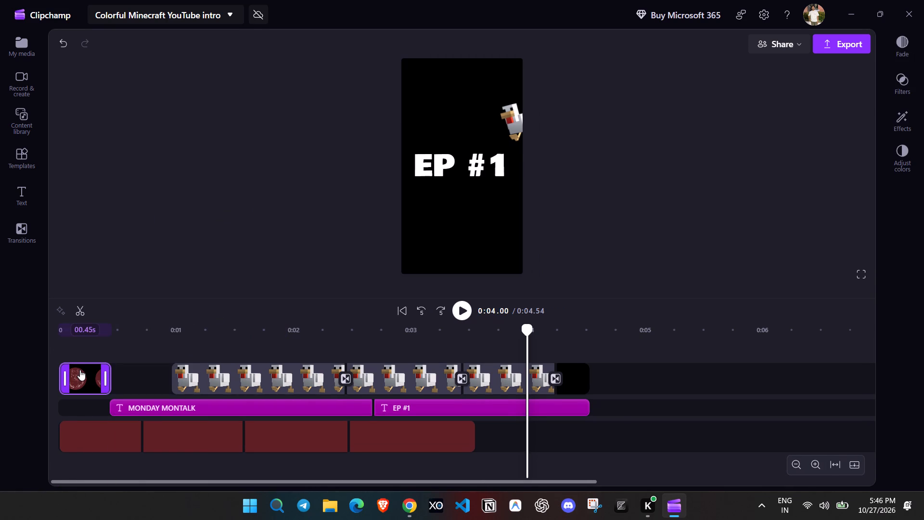
right_click(81, 371)
click(113, 226)
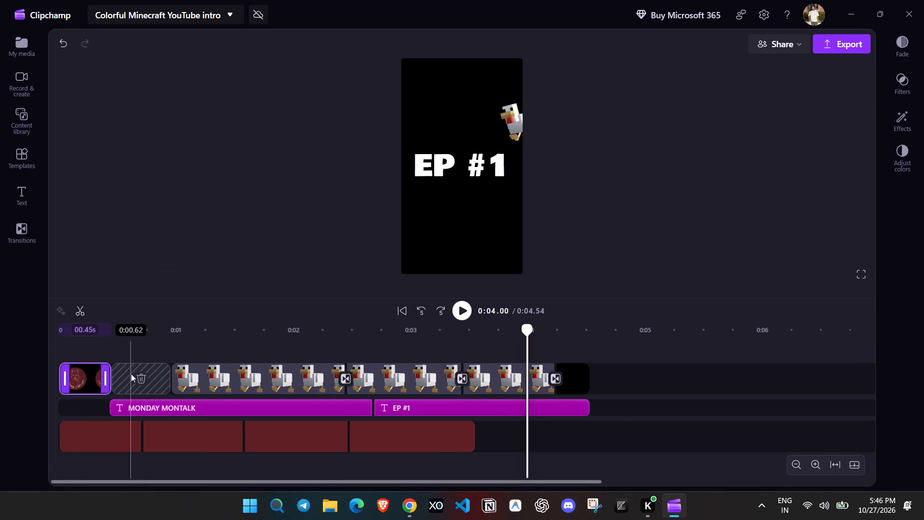
click(132, 375)
right_click(132, 375)
right_click(114, 372)
click(121, 382)
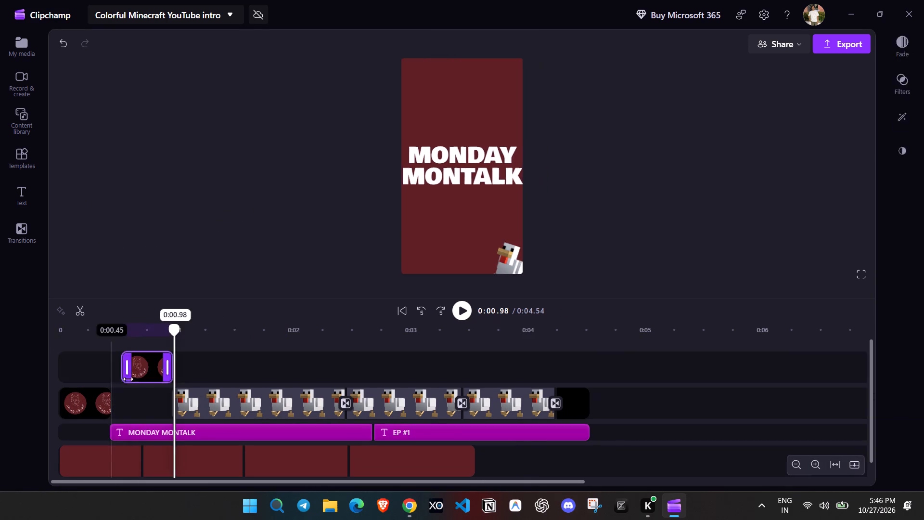
drag(143, 367, 136, 399)
drag(138, 382, 134, 381)
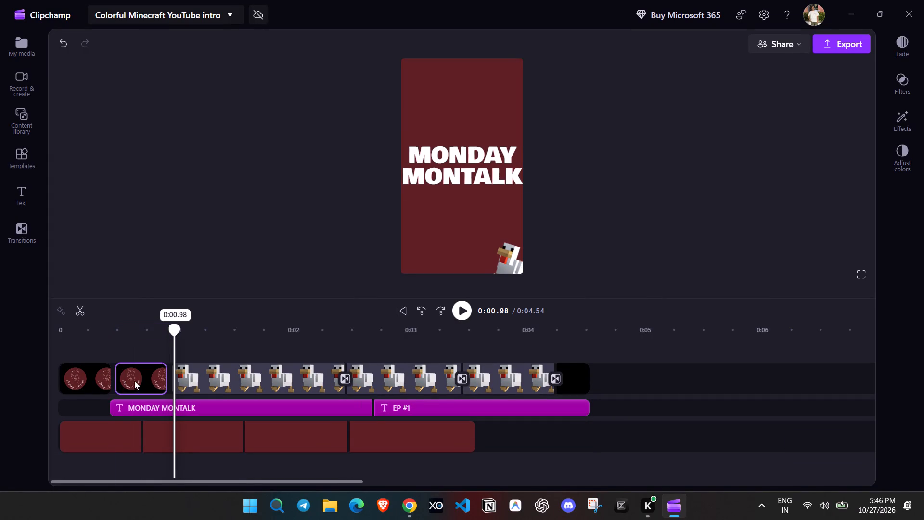
drag(134, 381, 132, 380)
click(162, 382)
drag(162, 381, 174, 383)
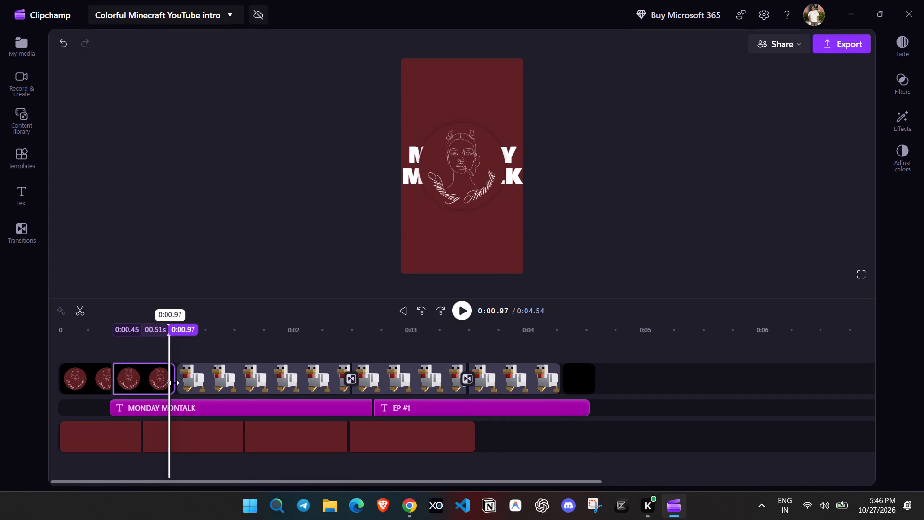
drag(174, 383, 176, 382)
Replace the next chicken clip with a third pasted logo clip, extended to about 1 s to fill the gap.
click(260, 384)
right_click(265, 379)
click(278, 275)
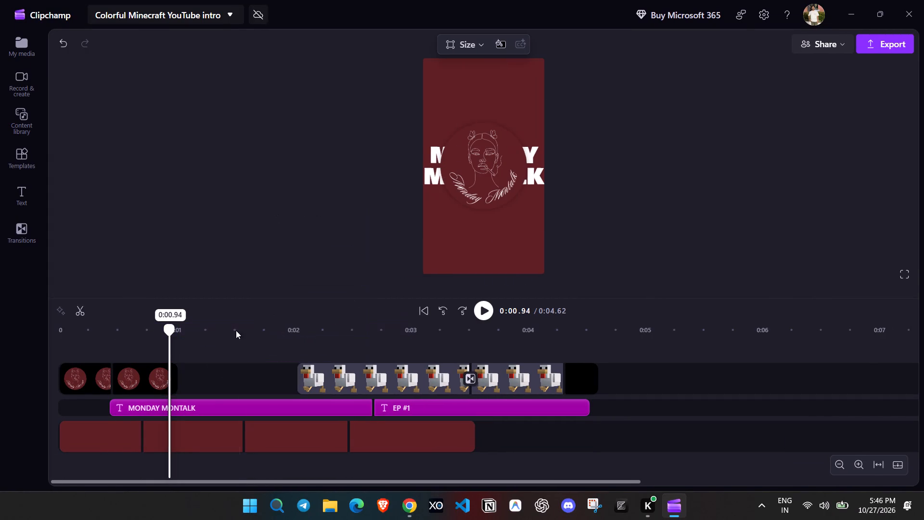
click(203, 377)
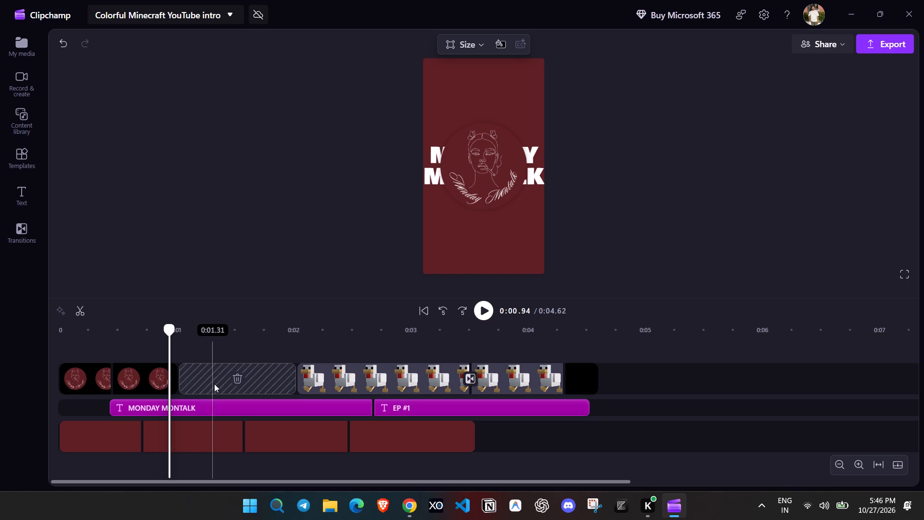
key(ctrl+v)
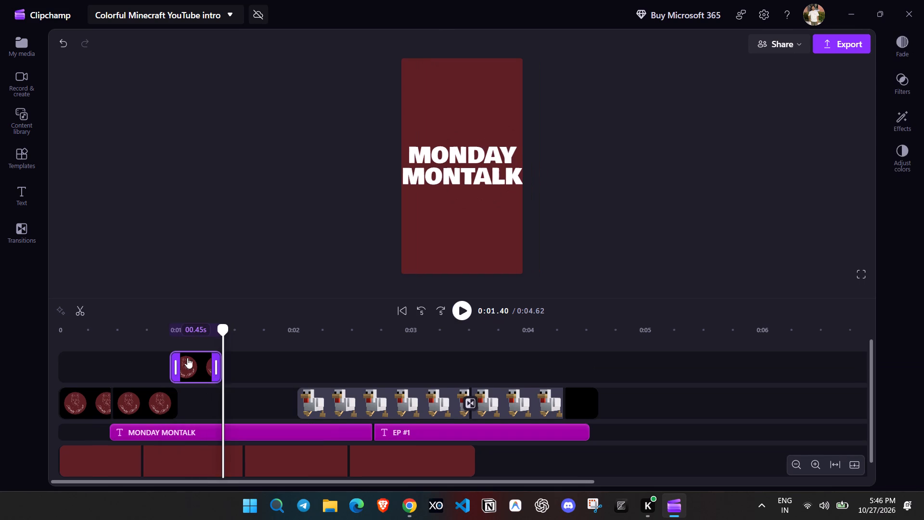
drag(188, 358, 189, 393)
drag(230, 383, 279, 382)
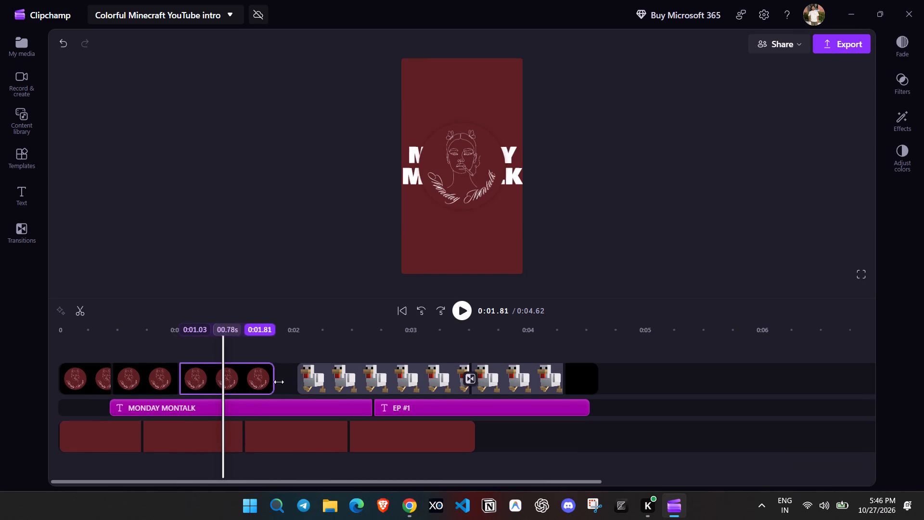
drag(279, 382, 291, 382)
Replace the following chicken clip with a fourth pasted logo clip, extended up to the start of the last chicken clip.
click(376, 377)
right_click(378, 372)
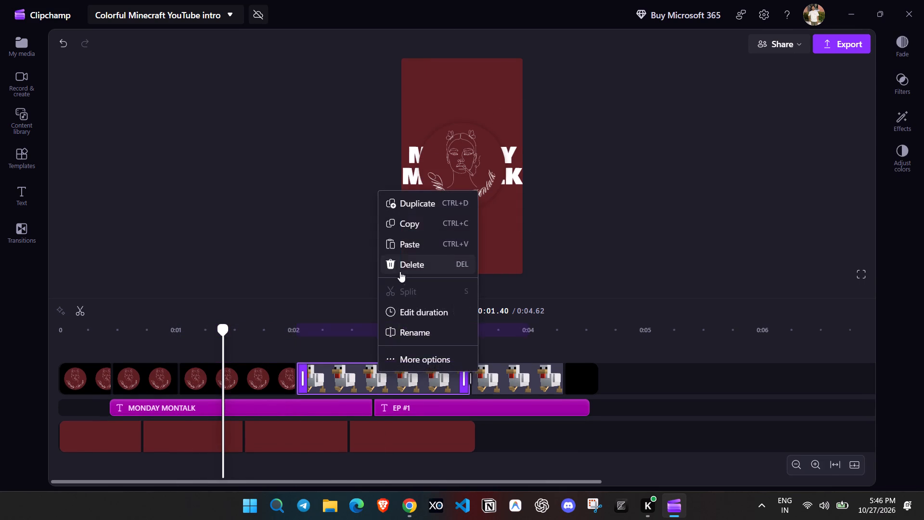
click(400, 272)
key(ctrl+v)
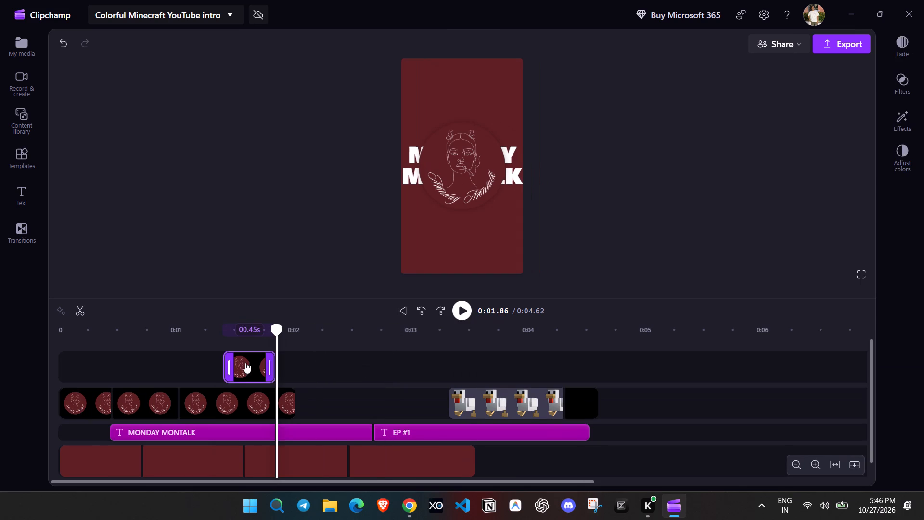
drag(245, 363, 312, 399)
drag(345, 379, 387, 382)
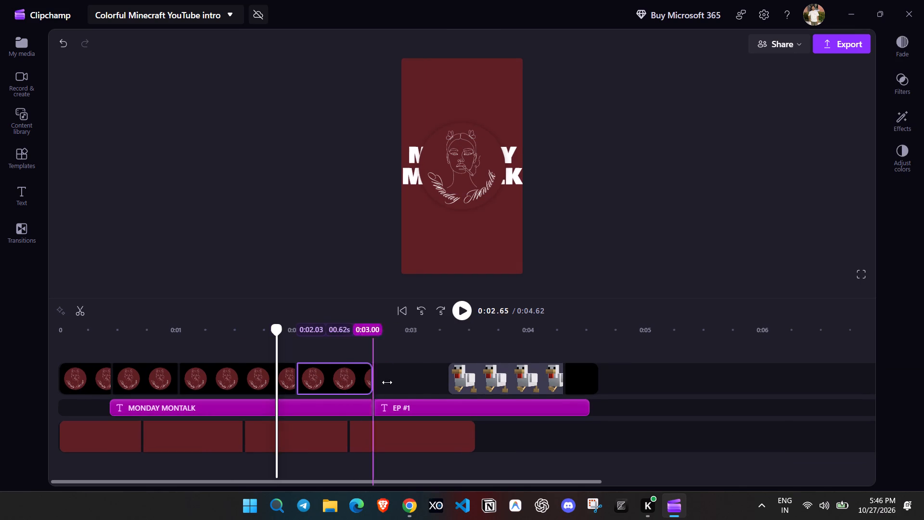
drag(387, 382, 444, 394)
Delete the last remaining chicken clip from the timeline.
click(474, 377)
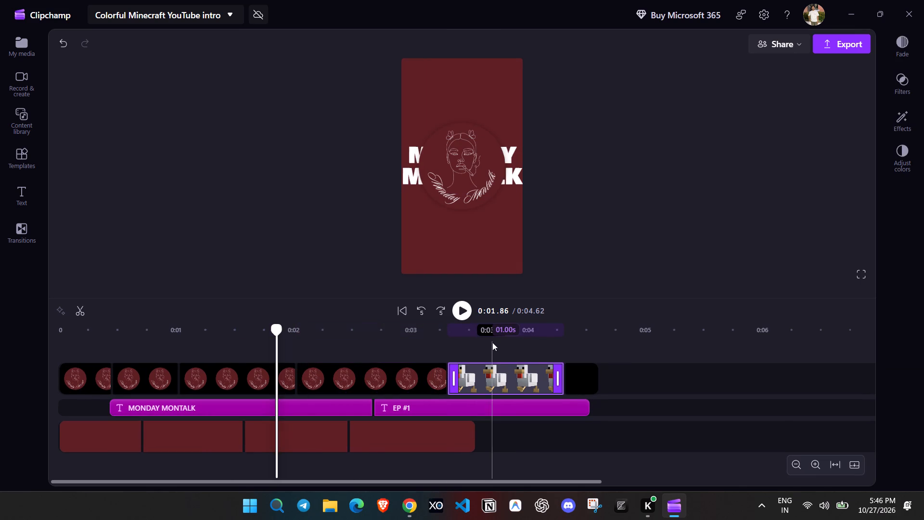
right_click(481, 364)
click(496, 261)
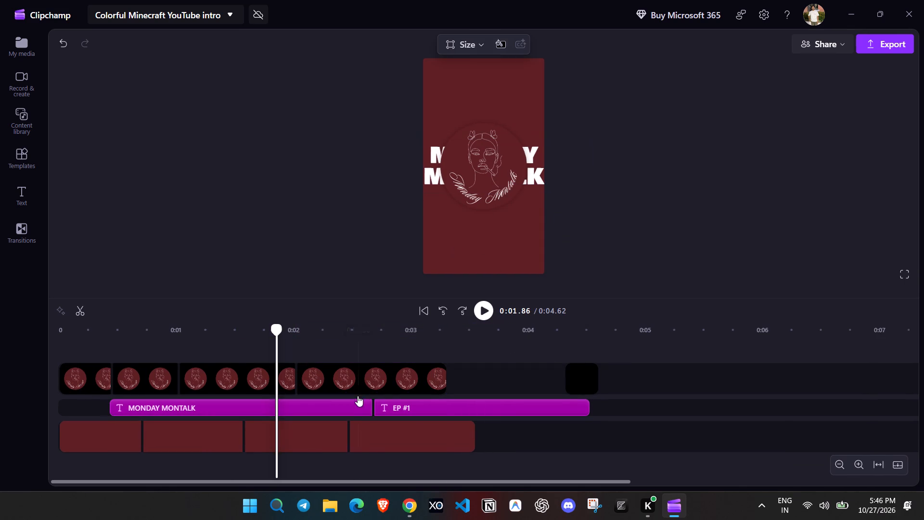
Shrink the third clip's logo and position it centred above the MONDAY MONTALK title.
drag(484, 177, 476, 139)
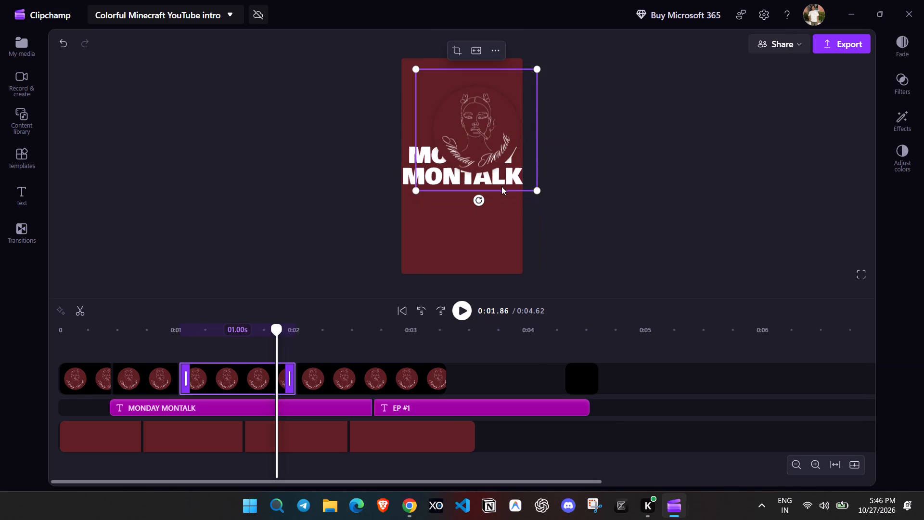
drag(538, 191, 504, 154)
drag(455, 111, 458, 97)
click(589, 105)
Play the intro from the start to check how the logo clips appear with the titles.
drag(275, 329, 275, 329)
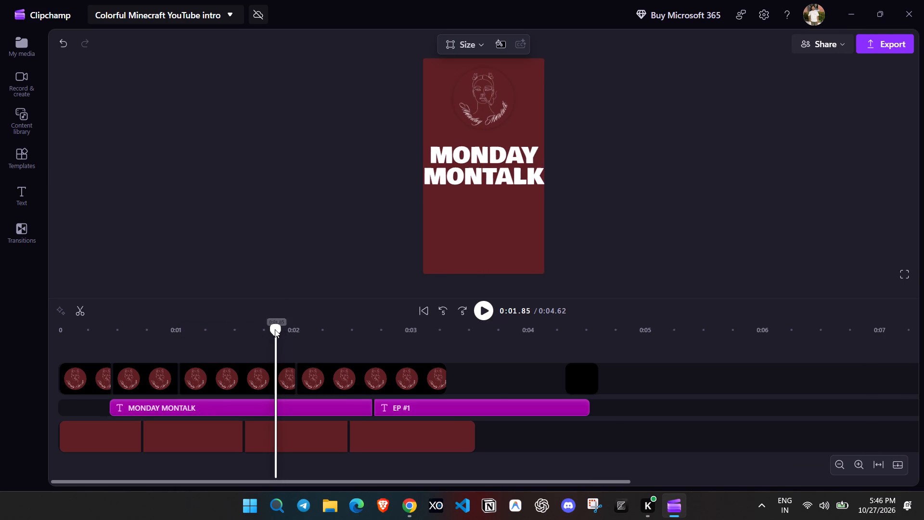
drag(275, 329, 50, 329)
click(469, 313)
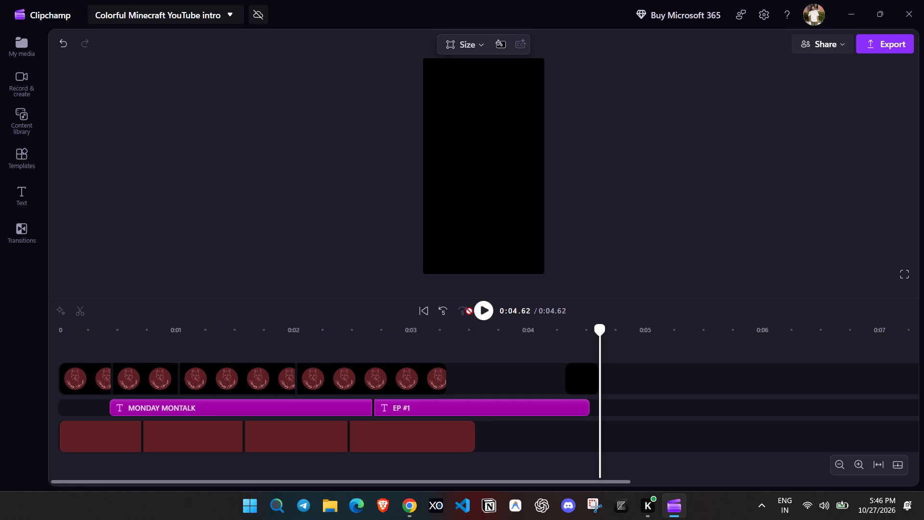
drag(600, 331, 51, 342)
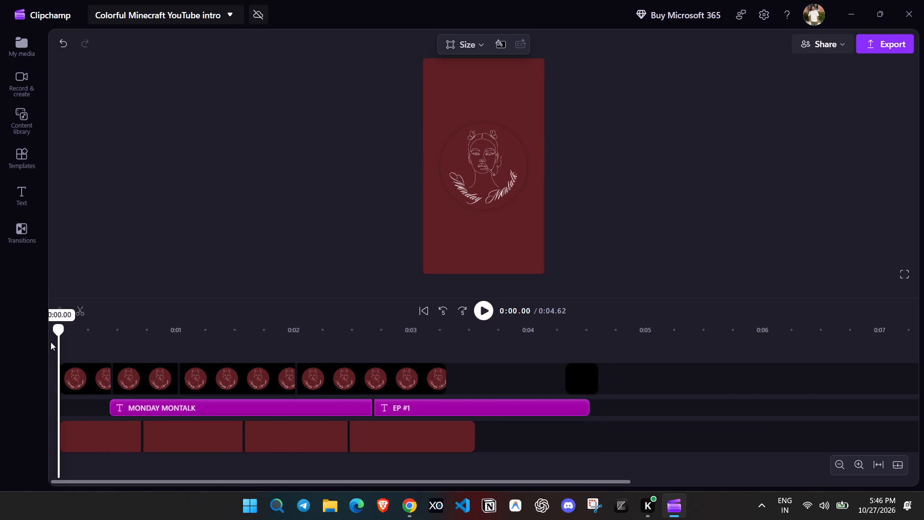
drag(51, 342, 50, 343)
click(488, 309)
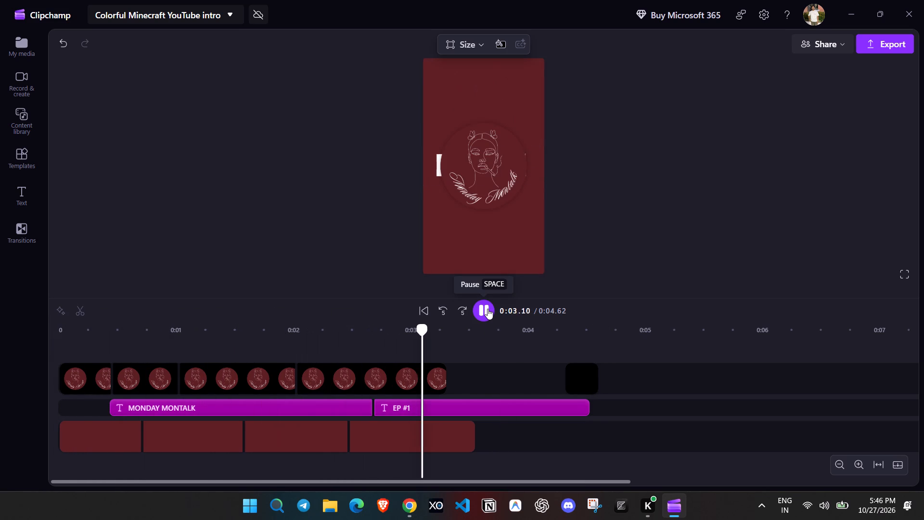
click(488, 309)
Delete the short black clip at the end of the logo track.
click(580, 371)
right_click(580, 371)
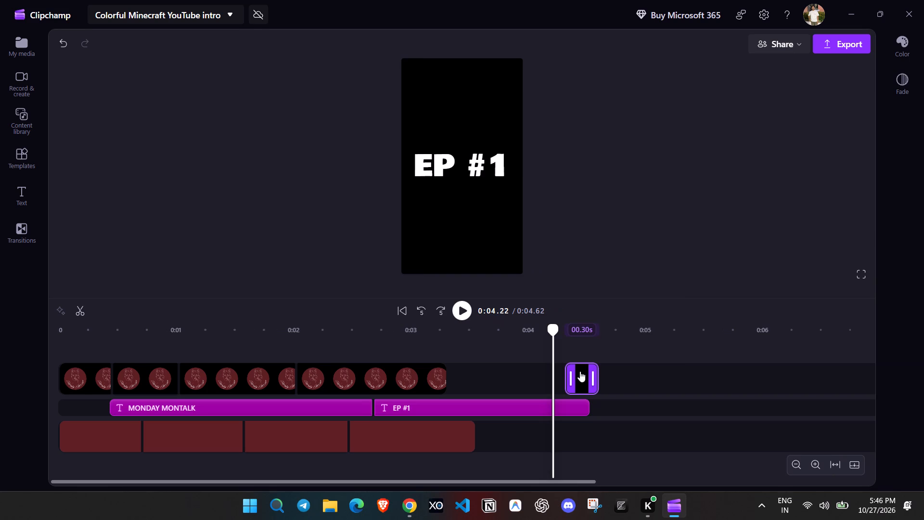
click(601, 287)
Shrink the first clip's logo at the start of the video and move it to the upper centre of the frame.
drag(552, 332, 163, 319)
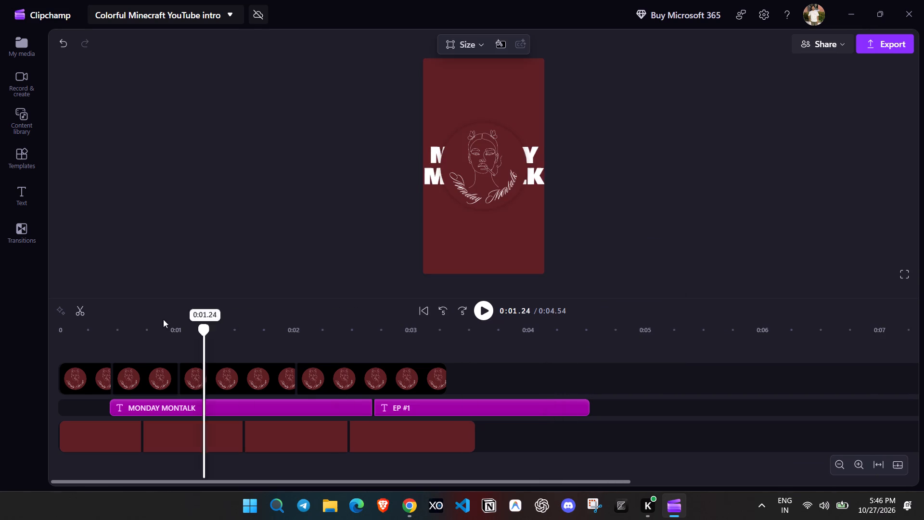
drag(163, 319, 25, 320)
click(503, 168)
drag(523, 227, 503, 209)
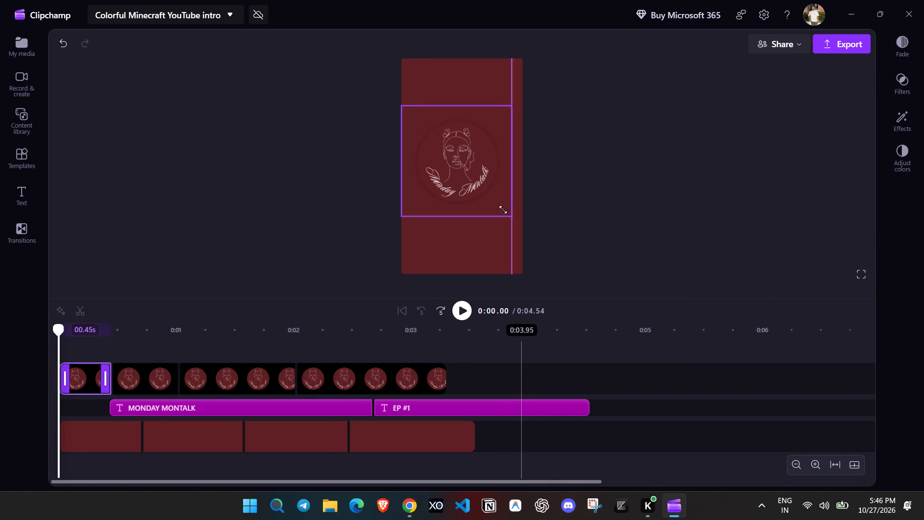
drag(503, 209, 479, 185)
drag(460, 157, 480, 117)
Play forward to the second logo clip, shrink its logo, and position it centred above the MONDAY MONTALK title.
click(135, 377)
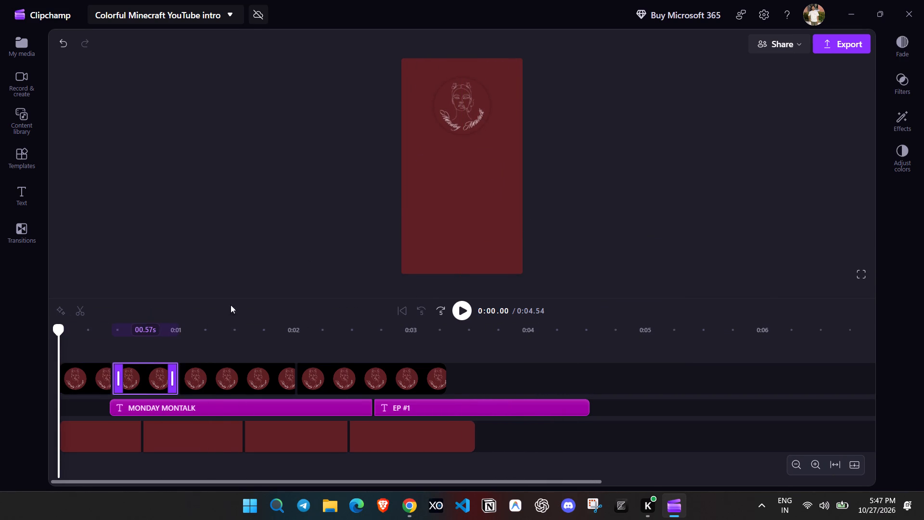
click(462, 308)
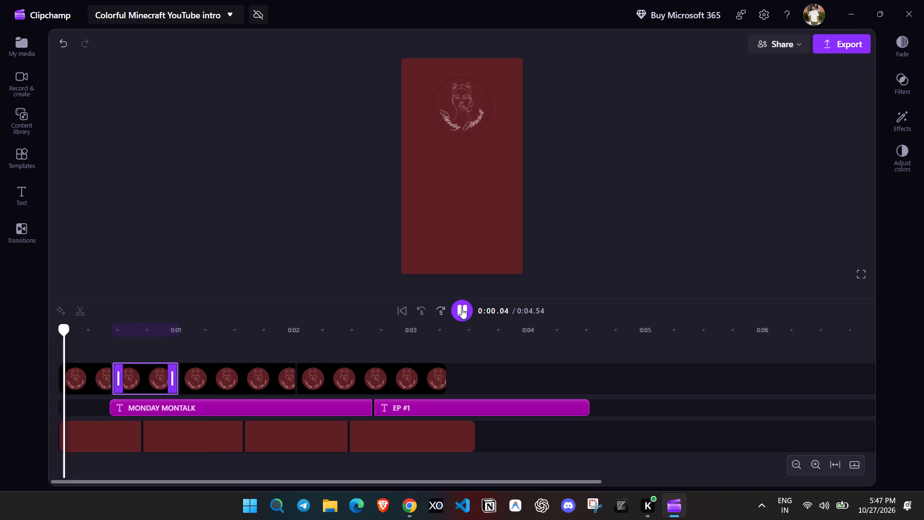
click(462, 308)
click(71, 383)
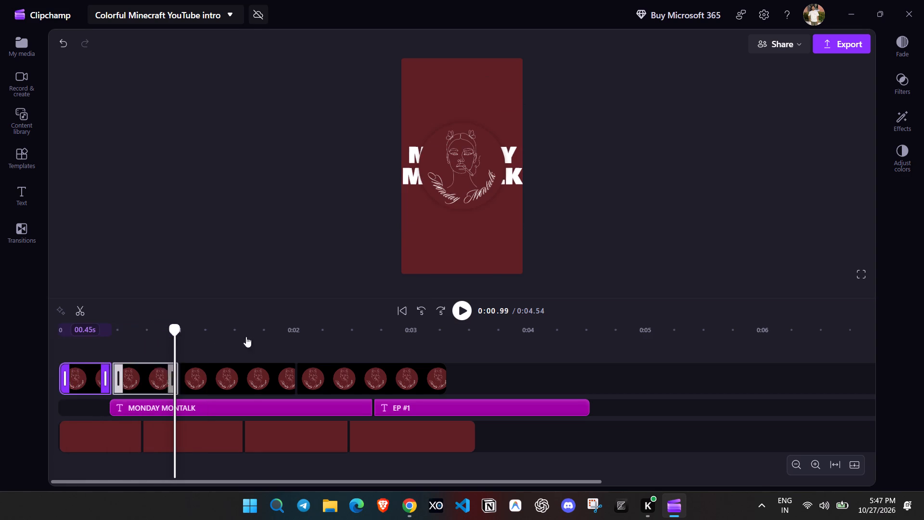
click(459, 171)
drag(523, 227, 492, 190)
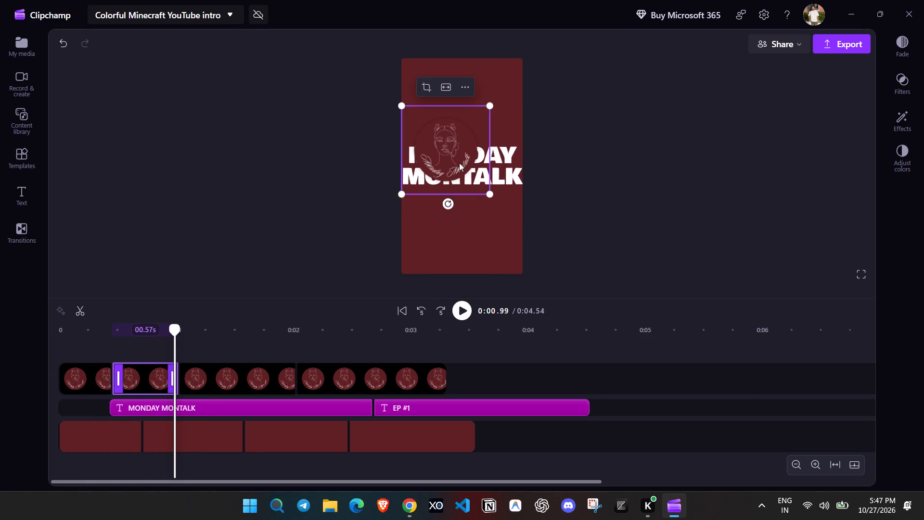
drag(458, 161, 475, 117)
click(82, 380)
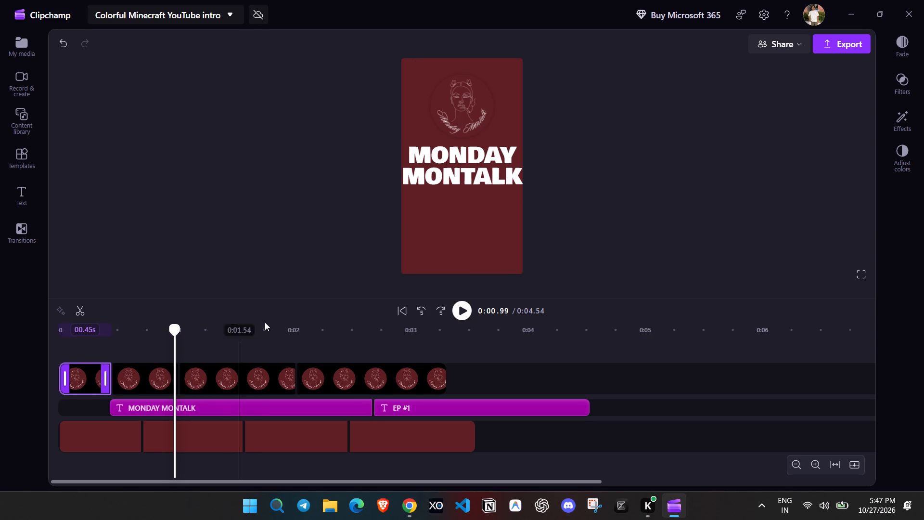
Enlarge the first clip's logo slightly and raise it to match the second clip's logo placement.
drag(169, 330, 82, 322)
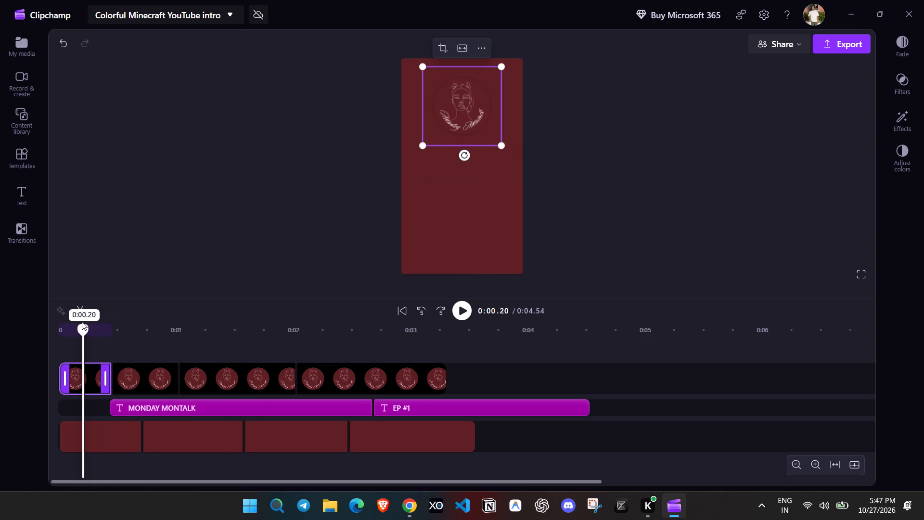
drag(82, 322, 103, 330)
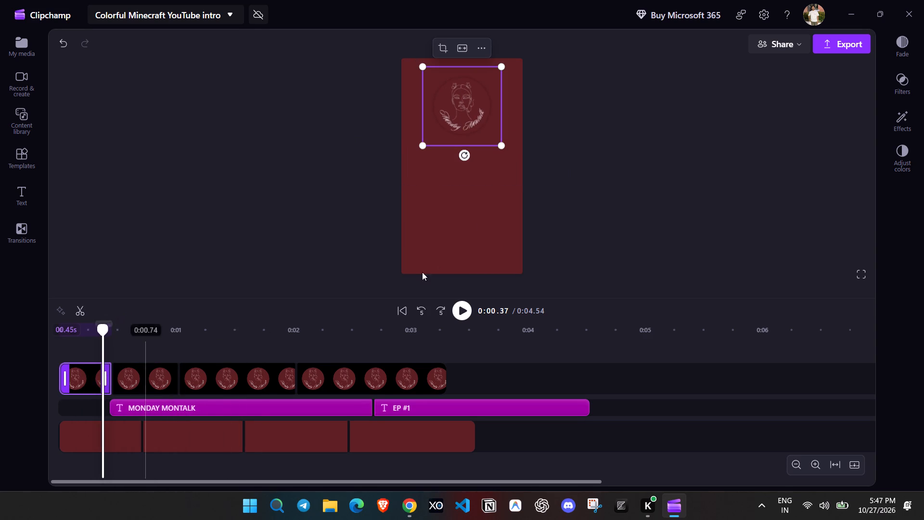
drag(504, 146, 515, 159)
drag(503, 138, 499, 138)
drag(103, 332, 104, 332)
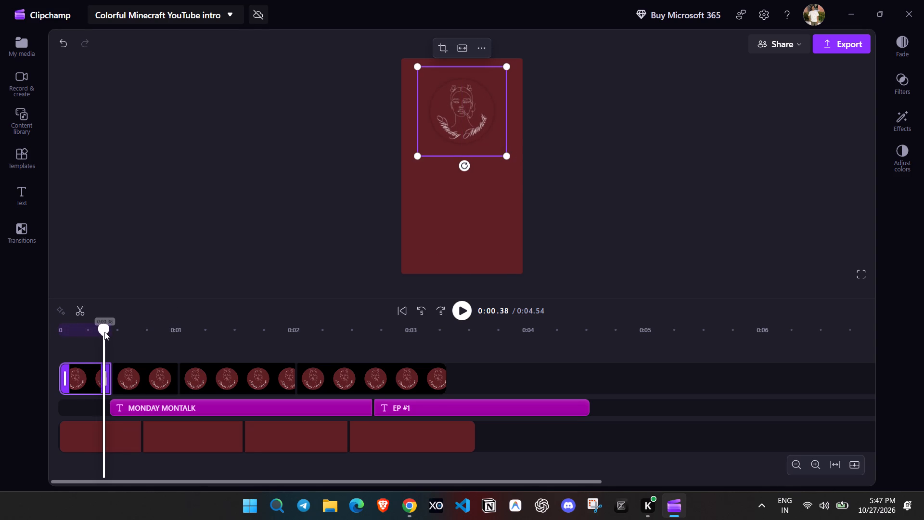
drag(104, 332, 108, 329)
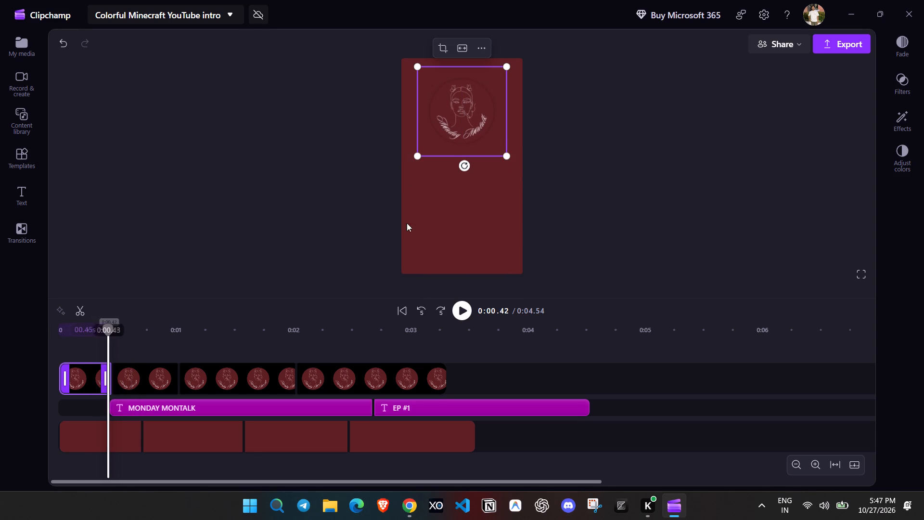
click(483, 106)
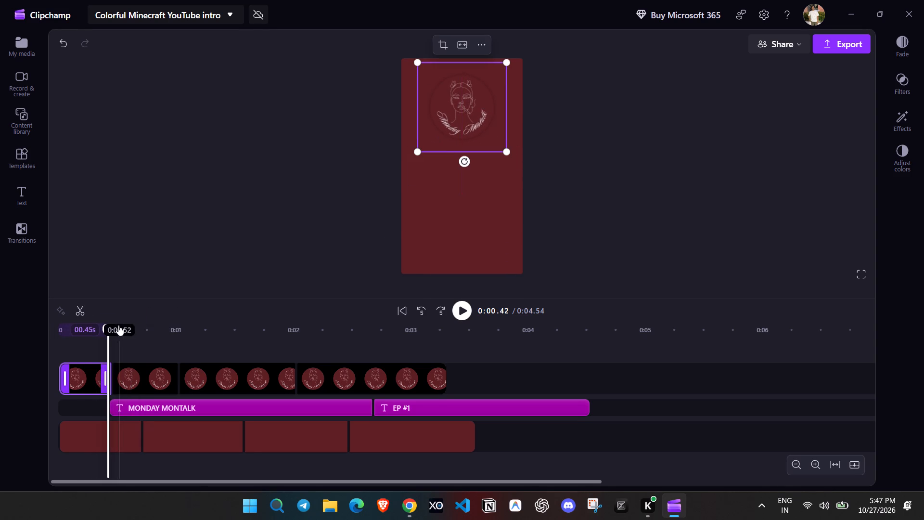
Lower the third clip's logo slightly above MONDAY MONTALK, comparing its placement with the second clip around 0:01.
drag(111, 330, 145, 335)
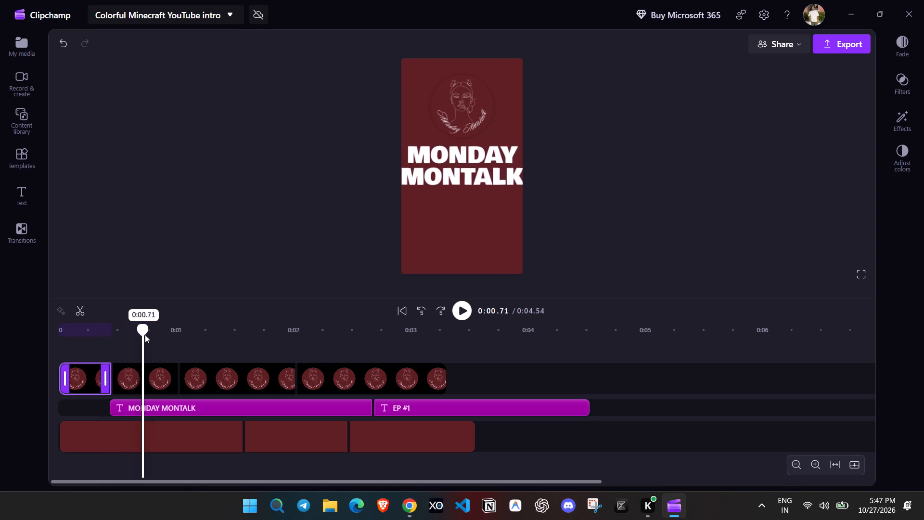
drag(145, 335, 173, 339)
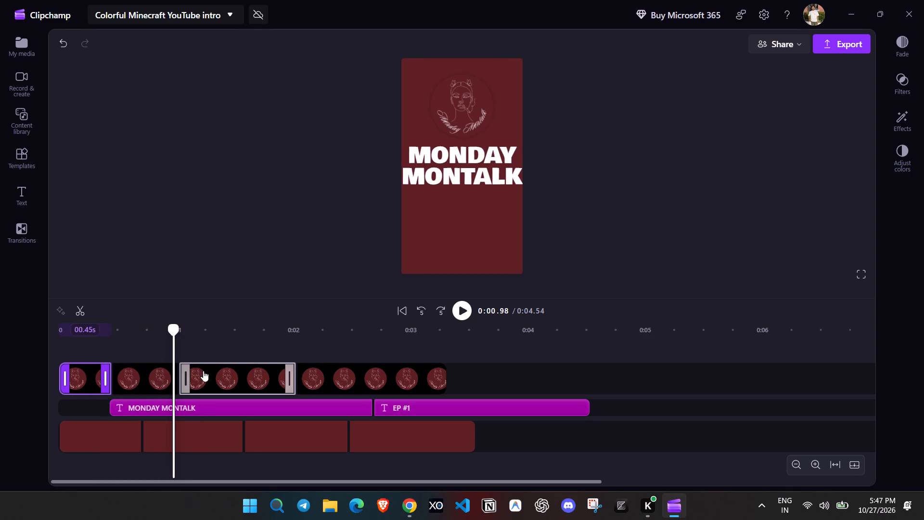
click(175, 331)
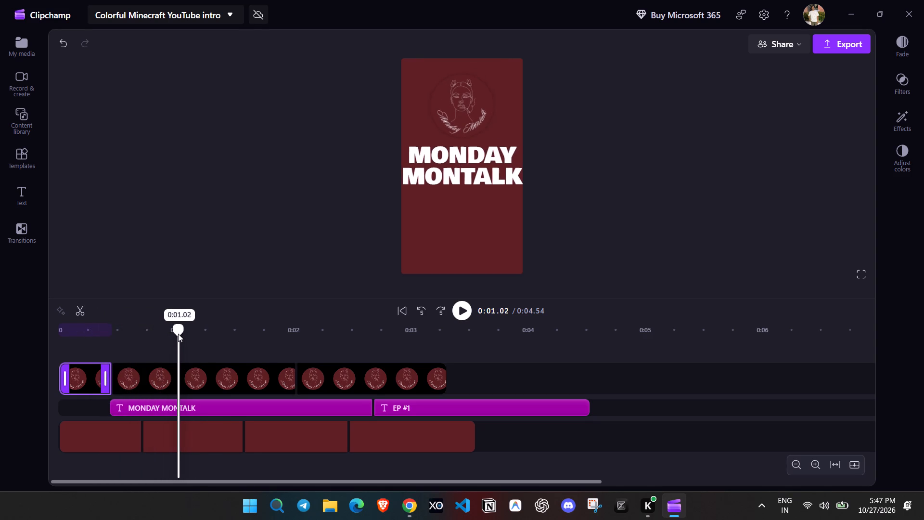
drag(179, 332, 183, 332)
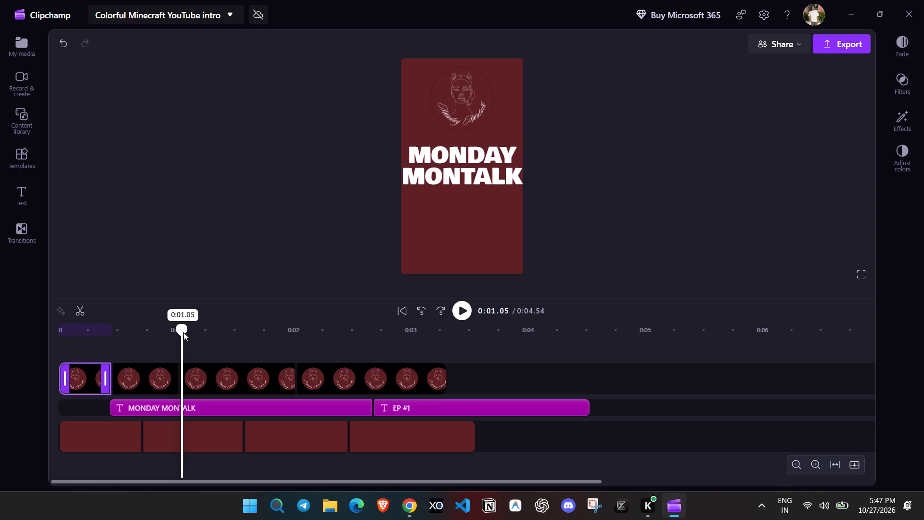
drag(183, 332, 185, 330)
click(469, 95)
drag(466, 96, 466, 100)
drag(182, 333, 163, 331)
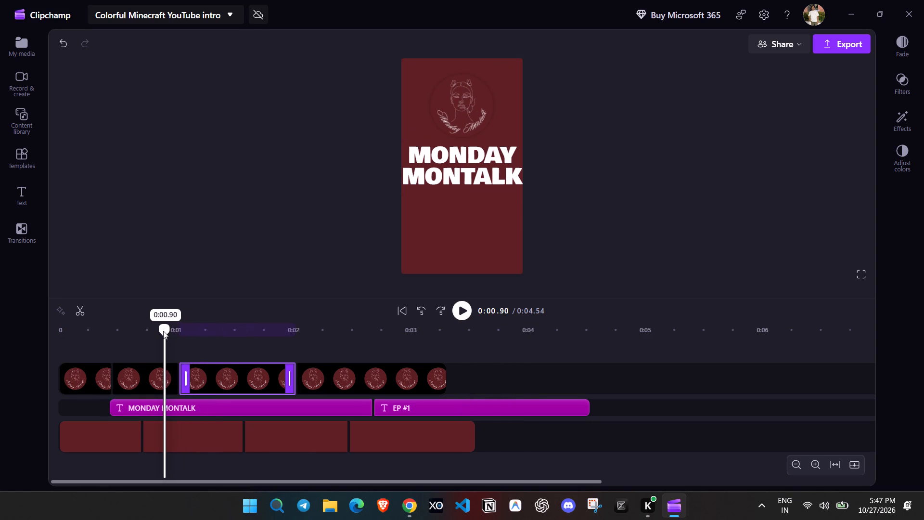
drag(163, 331, 187, 333)
click(473, 102)
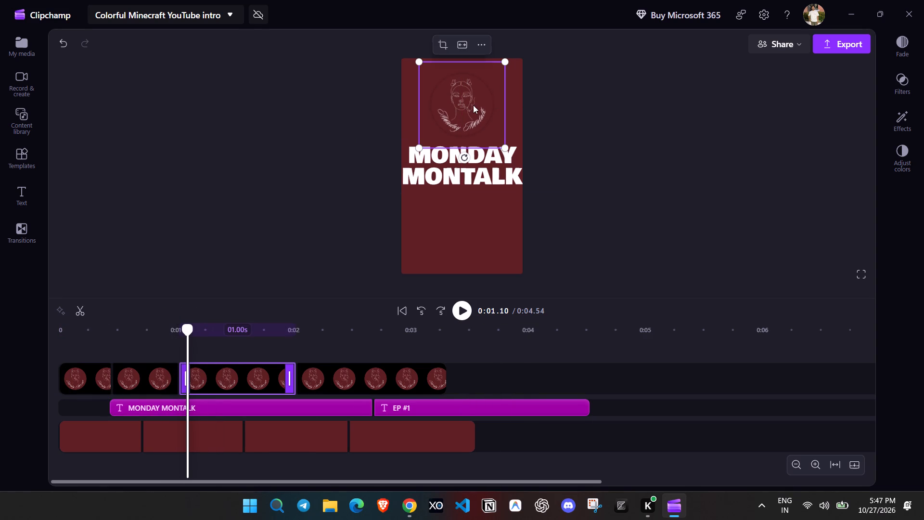
Enlarge the third clip's logo slightly to match the second clip's and re-centre it horizontally against the frame's top edge.
drag(187, 328, 170, 322)
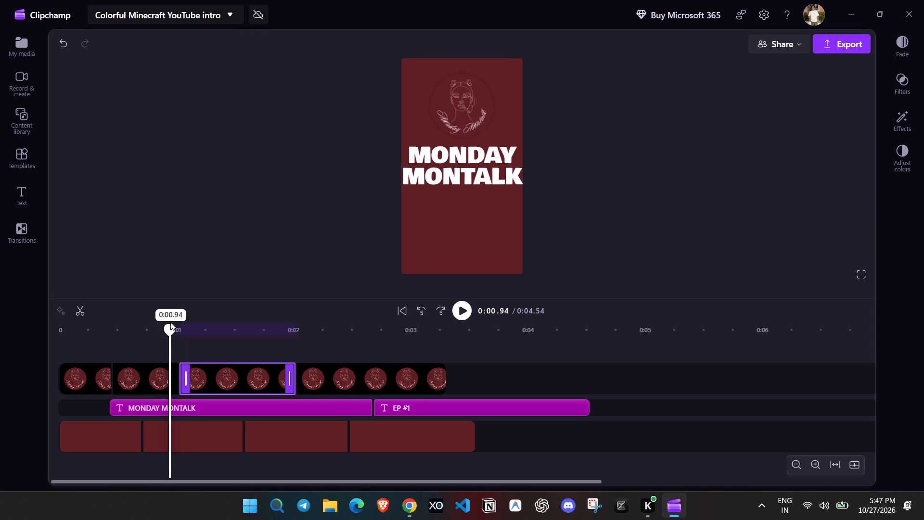
drag(170, 322, 189, 323)
drag(419, 147, 414, 152)
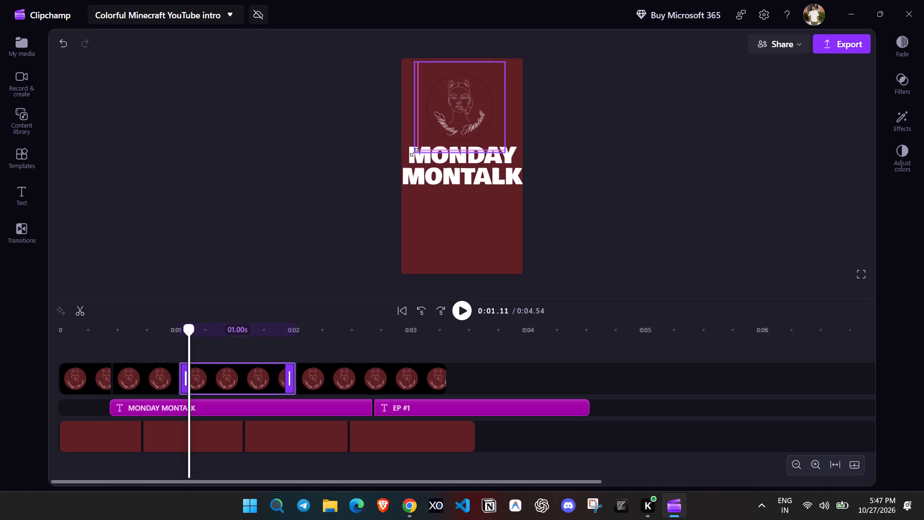
drag(414, 152, 417, 152)
click(467, 98)
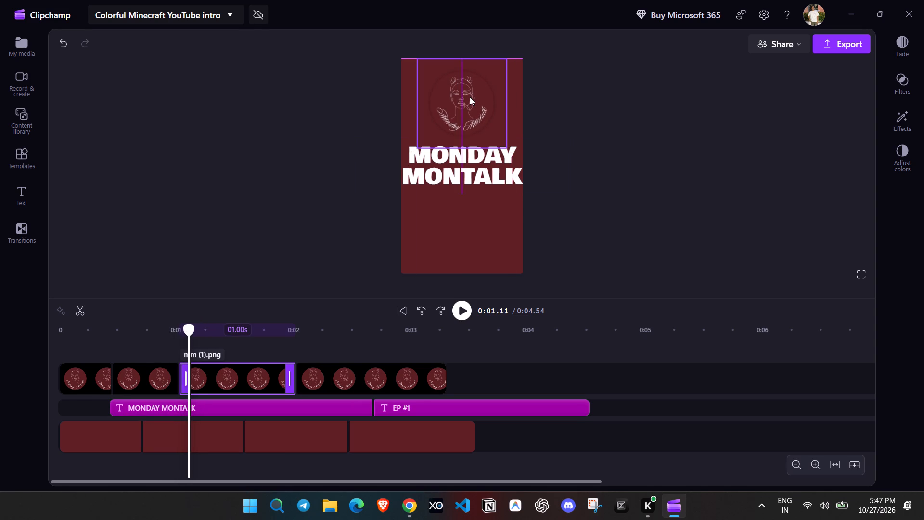
click(595, 99)
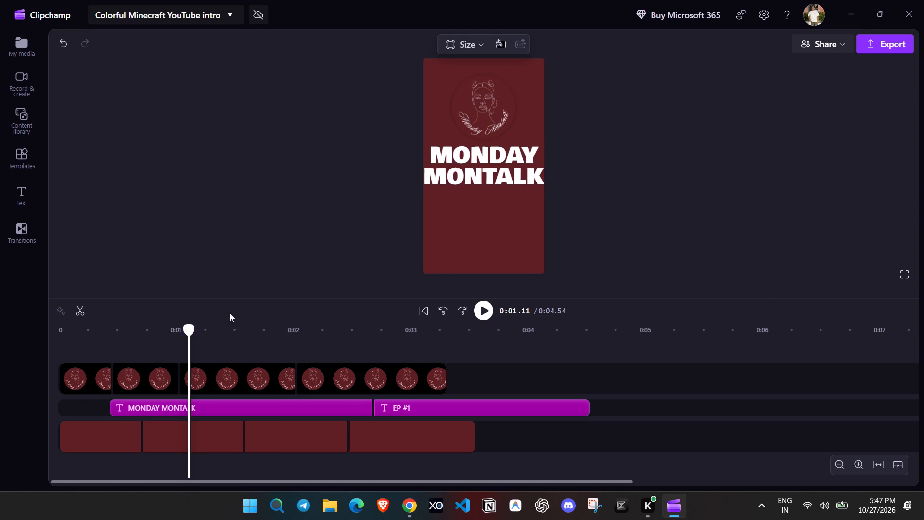
click(190, 326)
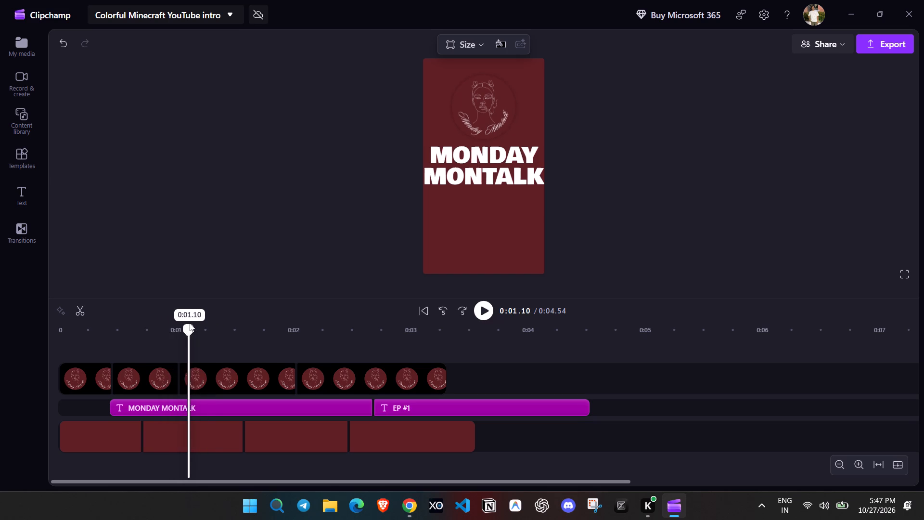
double_click(496, 106)
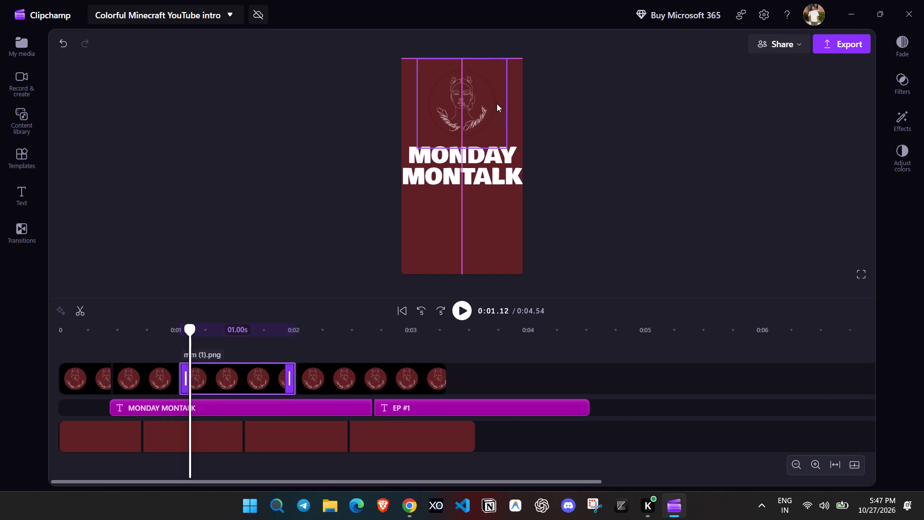
Compare the second and third clips around 0:01 and nudge the third clip's logo down to line up.
click(594, 114)
drag(190, 326, 170, 326)
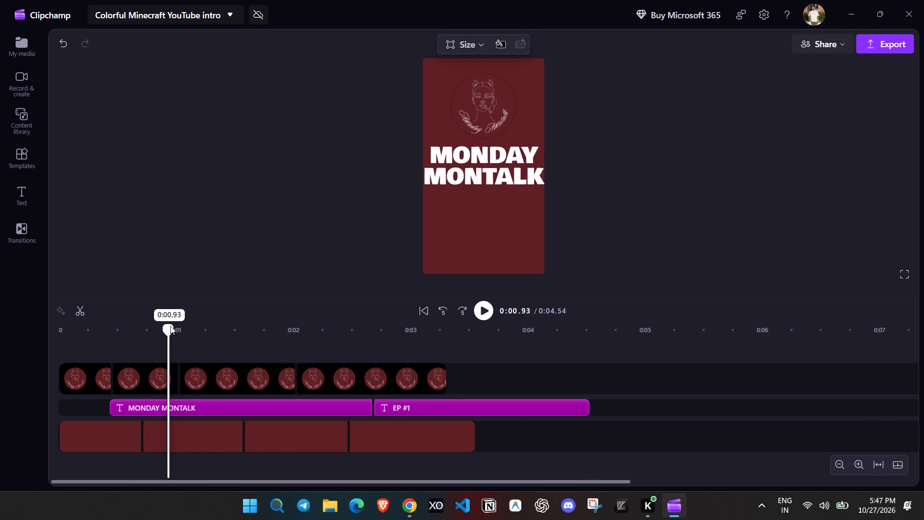
drag(170, 326, 180, 326)
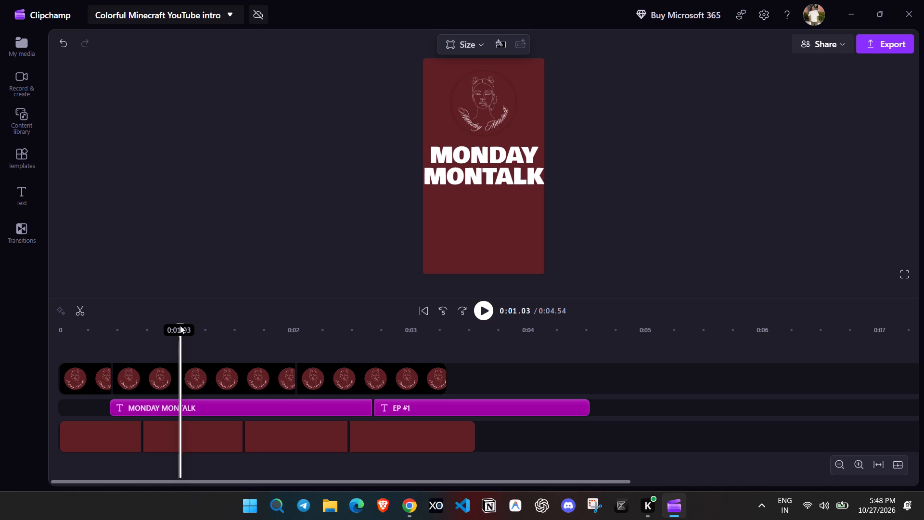
click(495, 89)
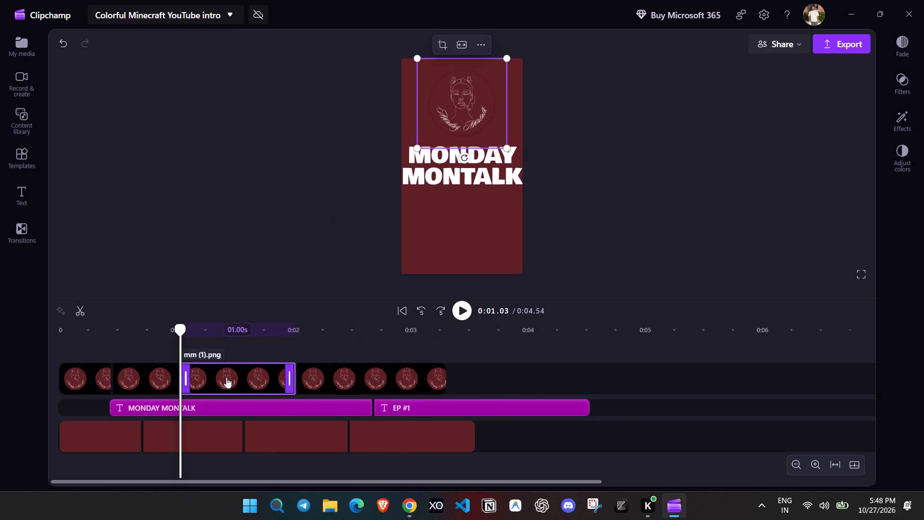
drag(181, 331, 171, 332)
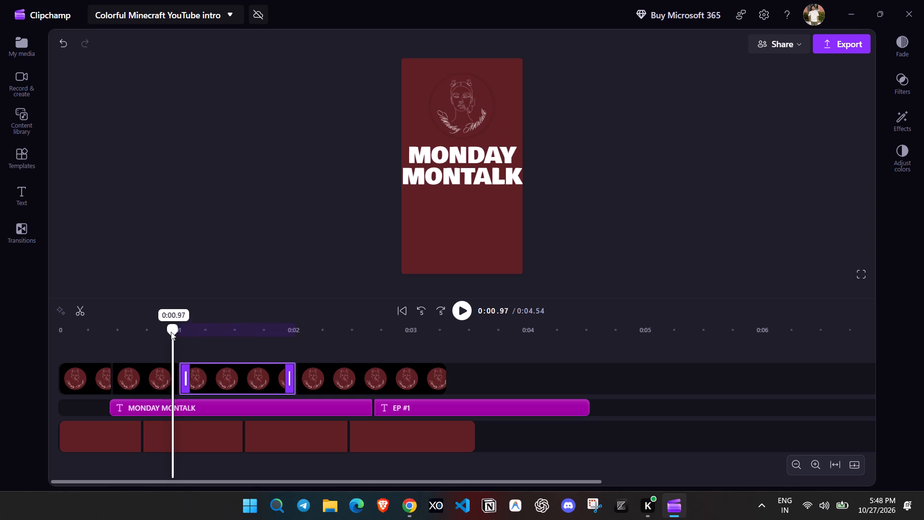
drag(171, 332, 180, 337)
click(456, 89)
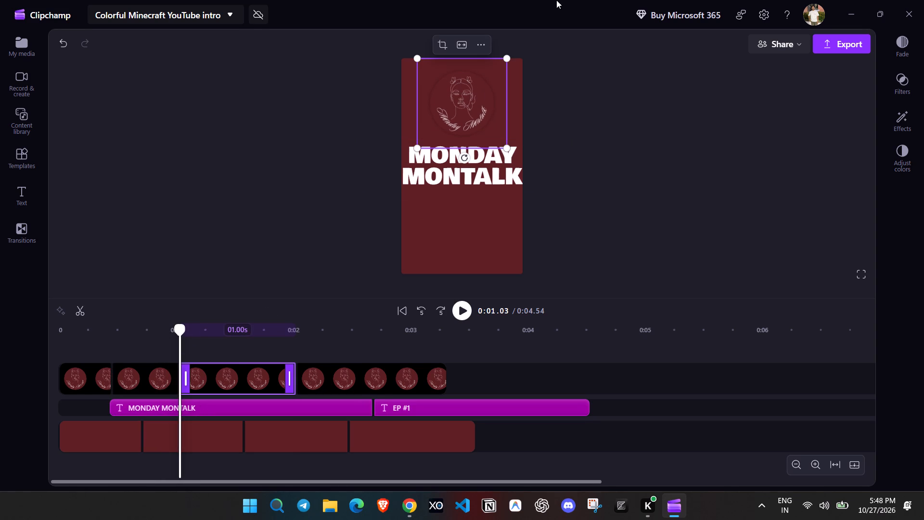
click(474, 80)
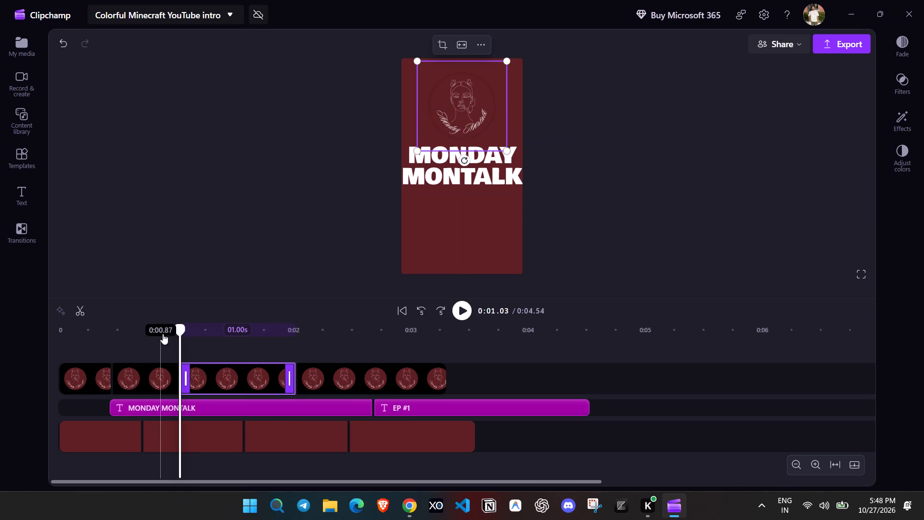
Shrink the last logo clip's image, starting just after 0:02, and centre it above the MONDAY MONTALK title.
drag(179, 327, 203, 333)
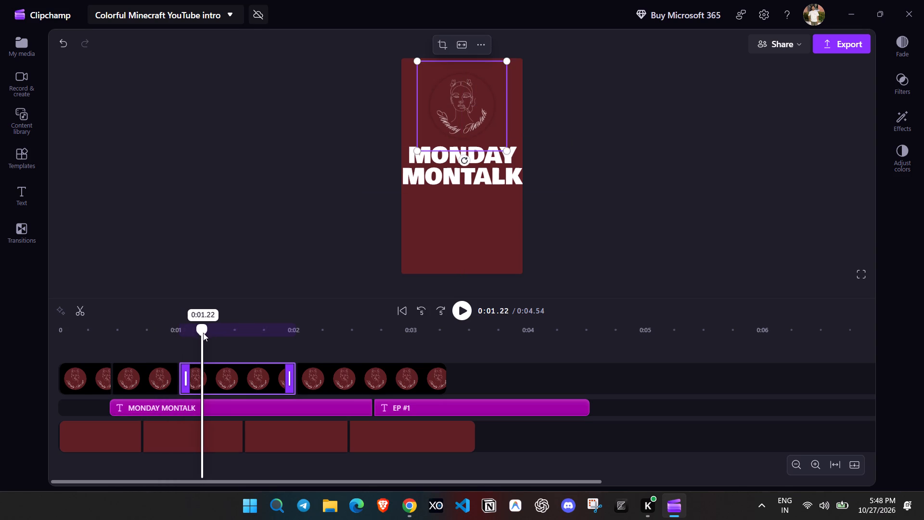
drag(203, 333, 297, 347)
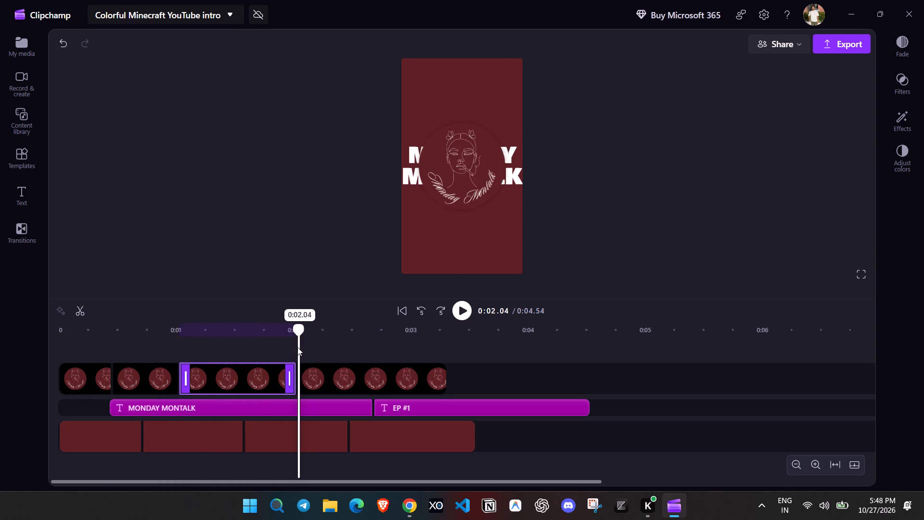
drag(297, 347, 296, 347)
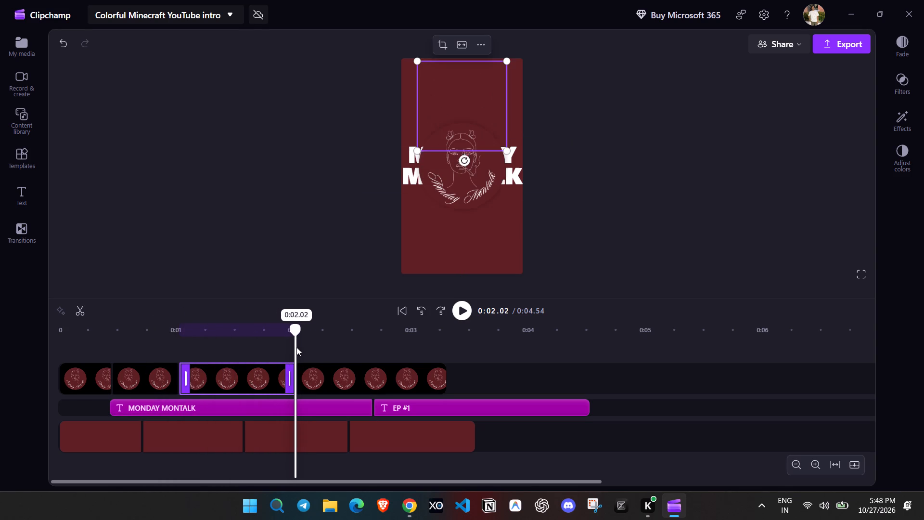
drag(296, 347, 297, 347)
click(451, 175)
drag(520, 229, 512, 219)
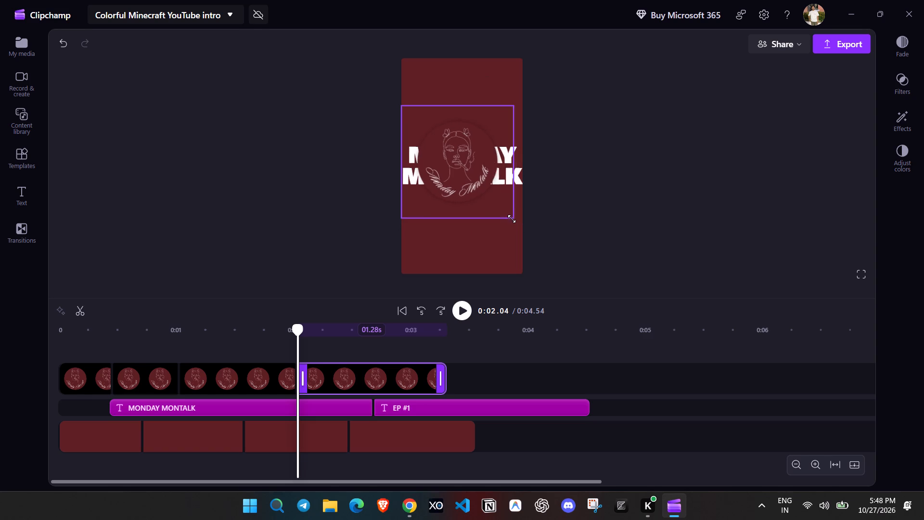
drag(512, 219, 511, 217)
drag(488, 173, 493, 115)
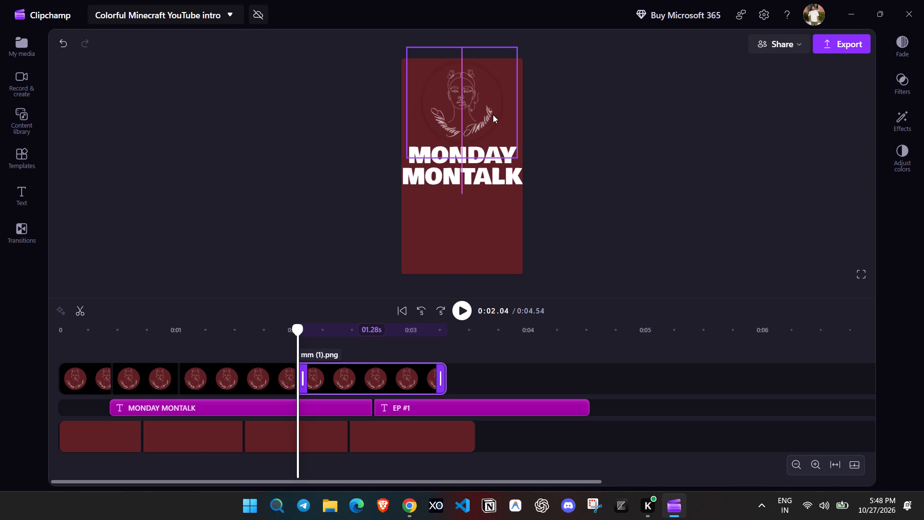
drag(493, 115, 494, 127)
drag(516, 168, 512, 159)
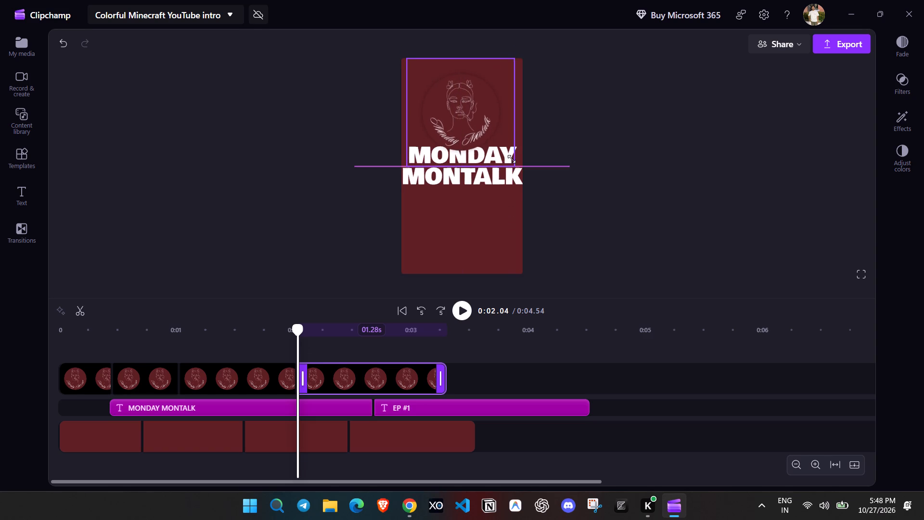
drag(512, 159, 507, 141)
drag(472, 121, 480, 121)
Compare the last two logo clips around 0:02 and fine-tune the last logo's size and position to match.
drag(295, 326, 289, 325)
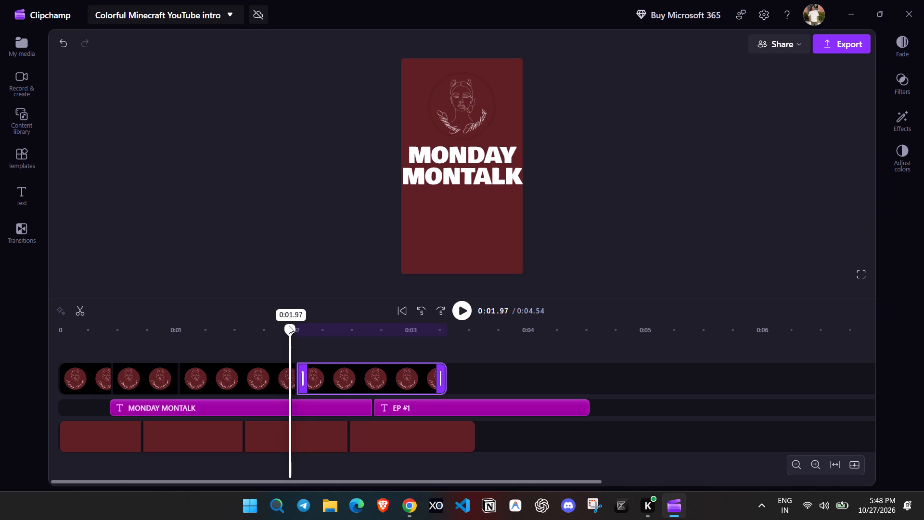
drag(289, 325, 303, 325)
click(412, 151)
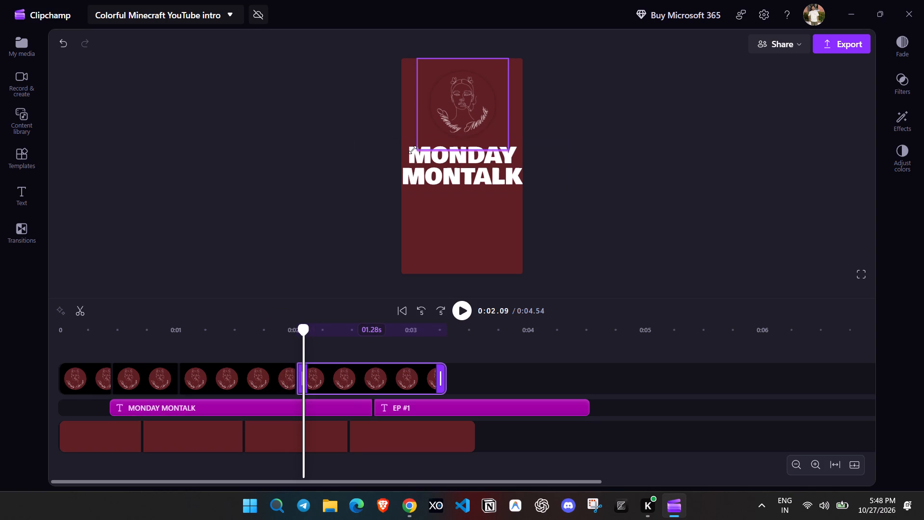
click(301, 329)
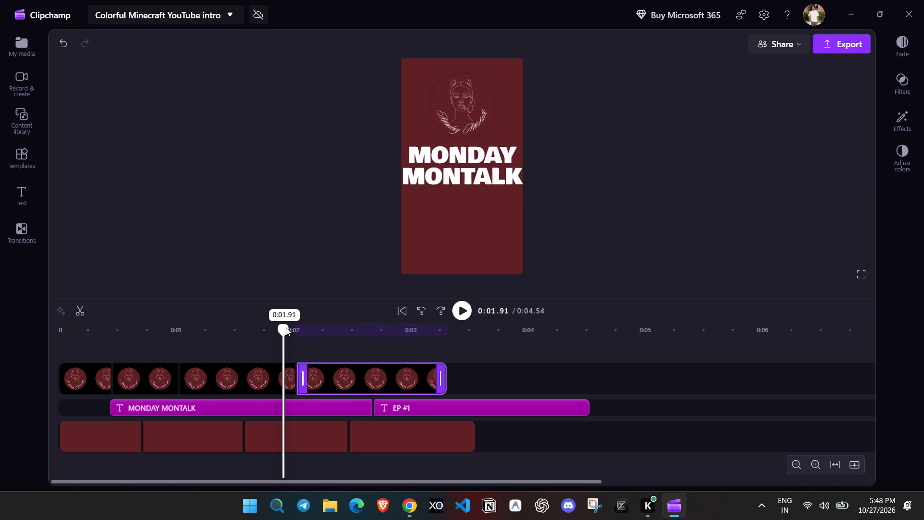
click(461, 100)
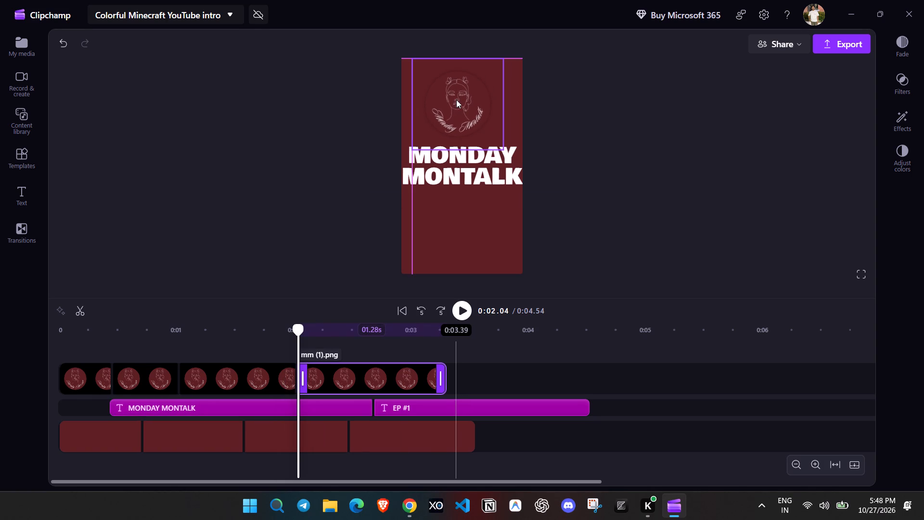
Apply the Spin effect to the first logo clip at the timeline's start and preview the playback.
click(547, 110)
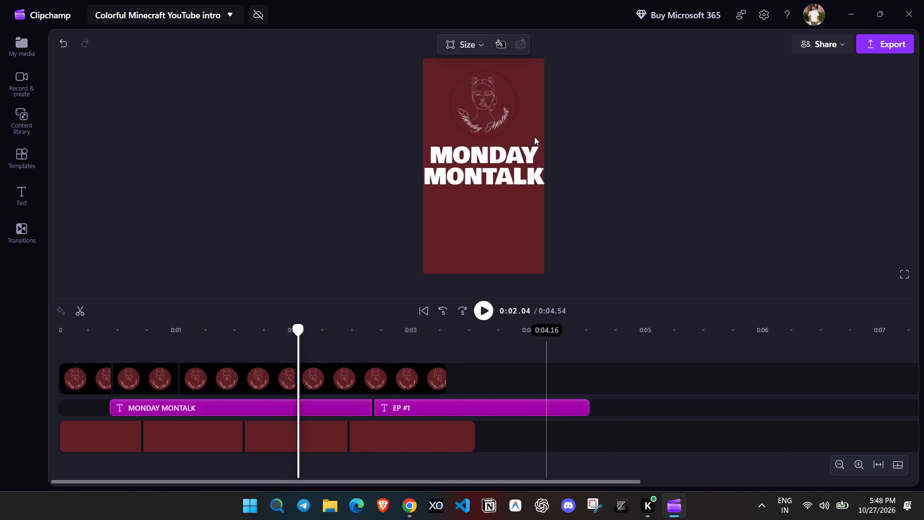
drag(296, 328, 281, 328)
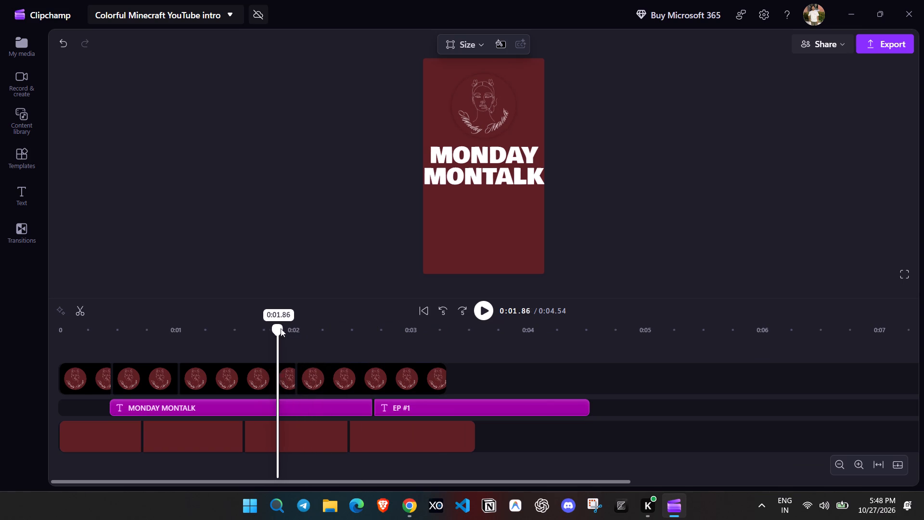
drag(281, 328, 60, 332)
click(89, 373)
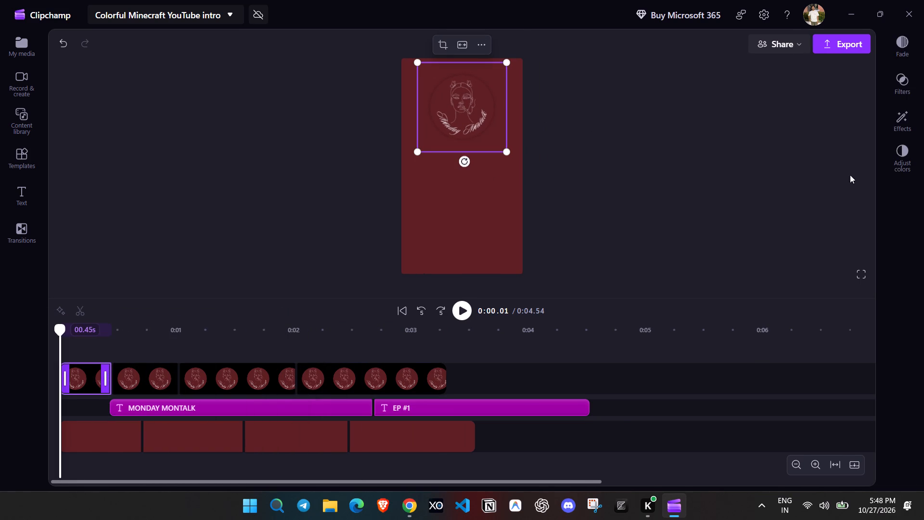
click(895, 121)
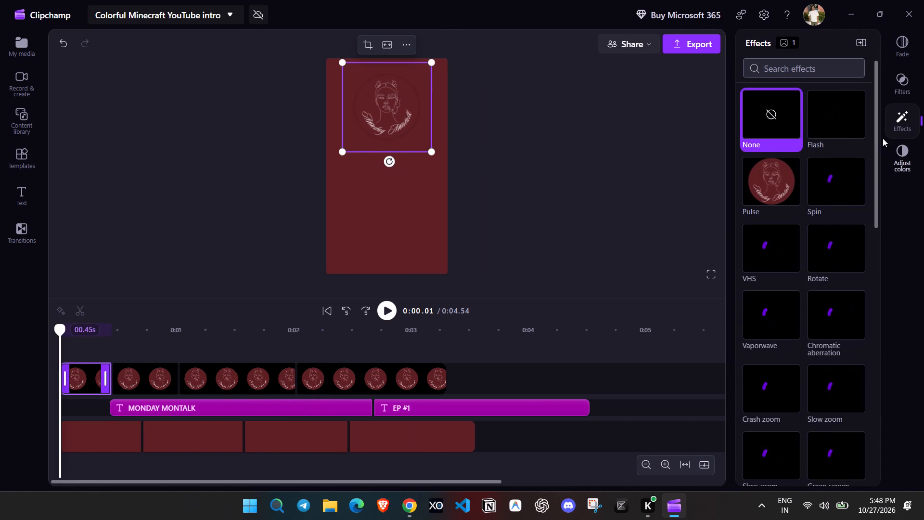
click(835, 188)
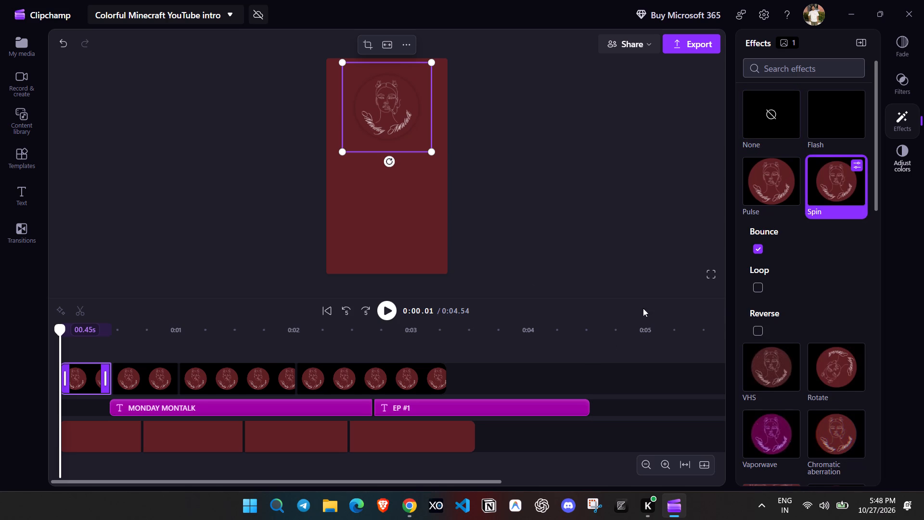
click(390, 314)
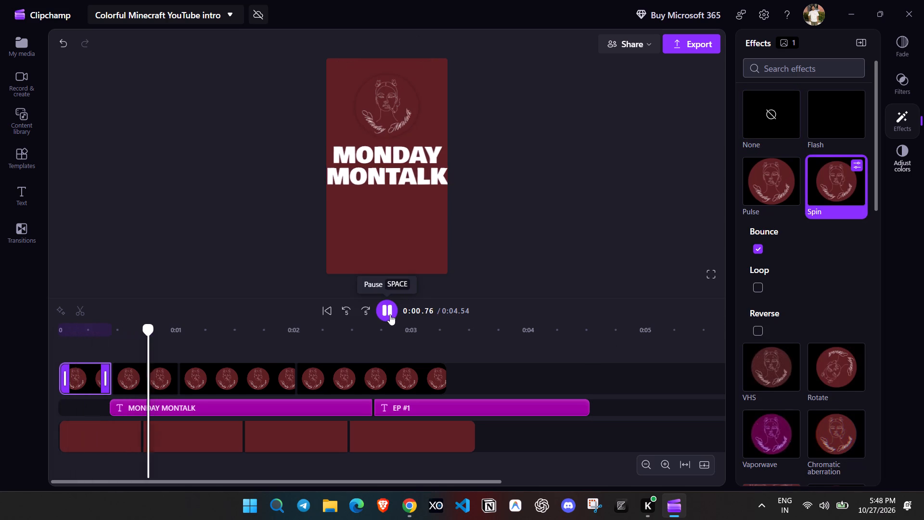
click(390, 314)
Turn on Loop for the first logo clip's Spin effect and preview it from 0:00.
click(760, 288)
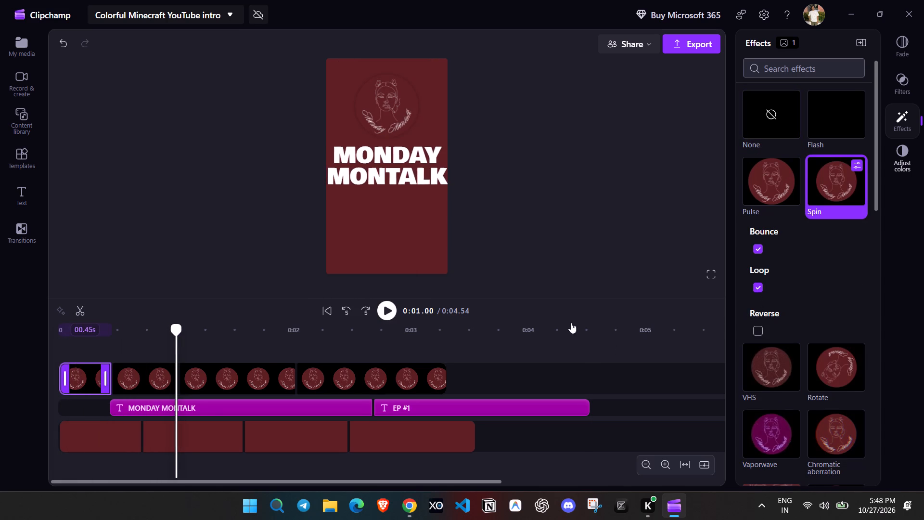
drag(172, 327, 53, 330)
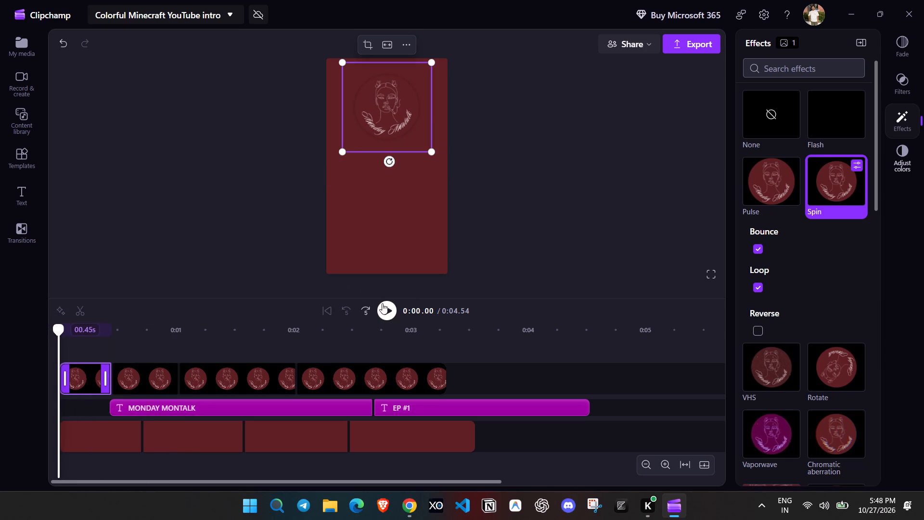
click(389, 307)
click(389, 307)
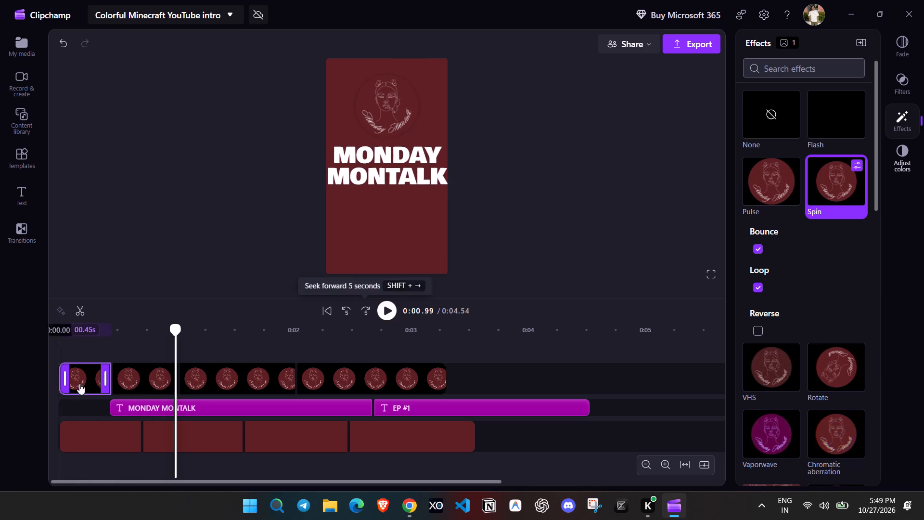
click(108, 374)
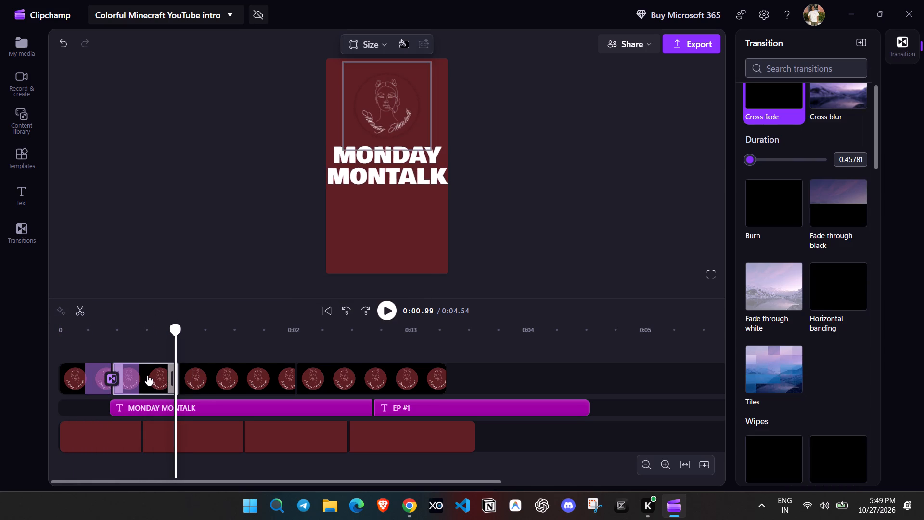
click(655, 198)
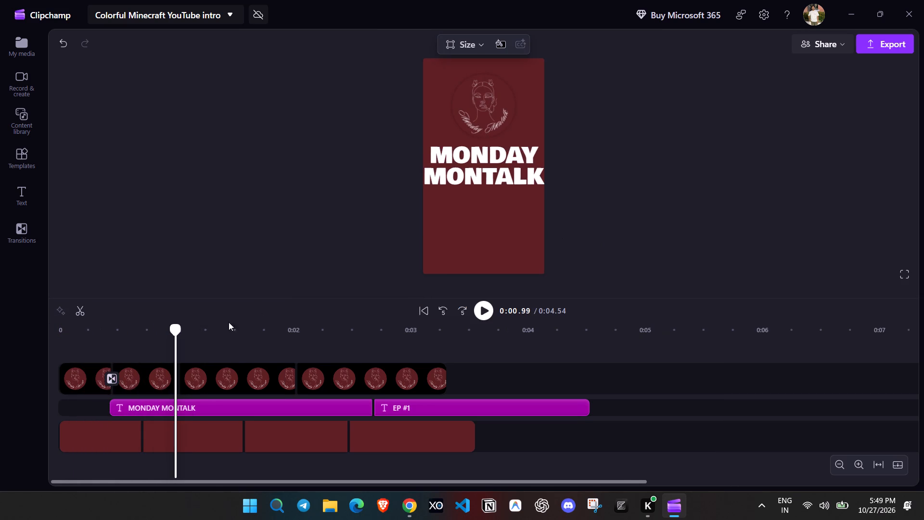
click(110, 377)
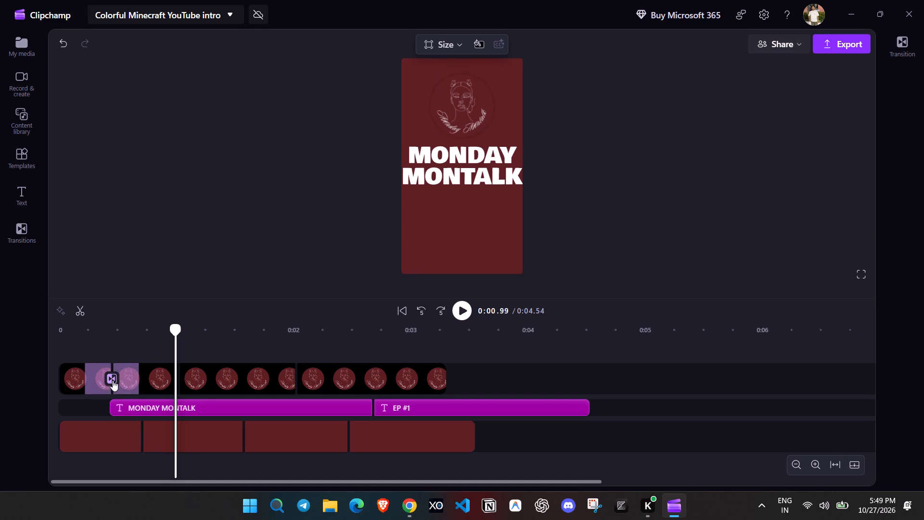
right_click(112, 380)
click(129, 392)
Select the first logo clip at the start of the timeline.
click(99, 379)
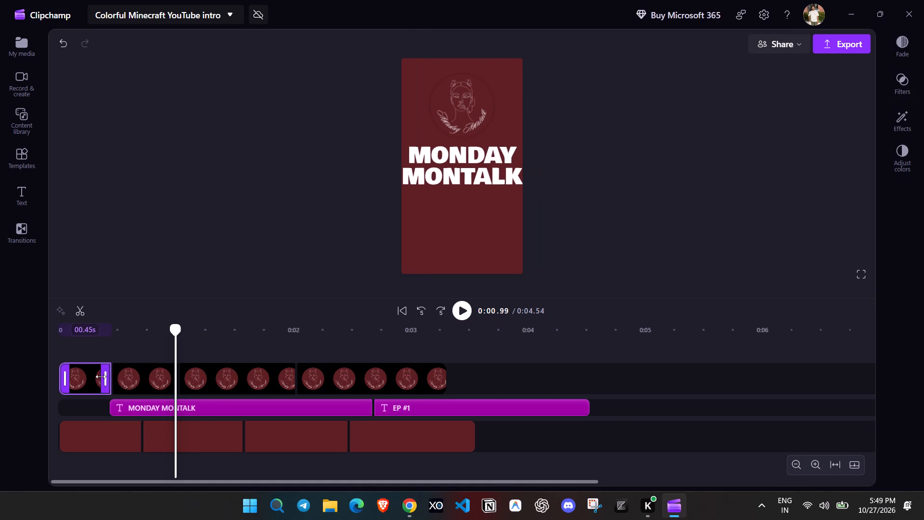
Extend the first logo clip's duration to 0.58 s on the timeline.
drag(104, 377, 118, 377)
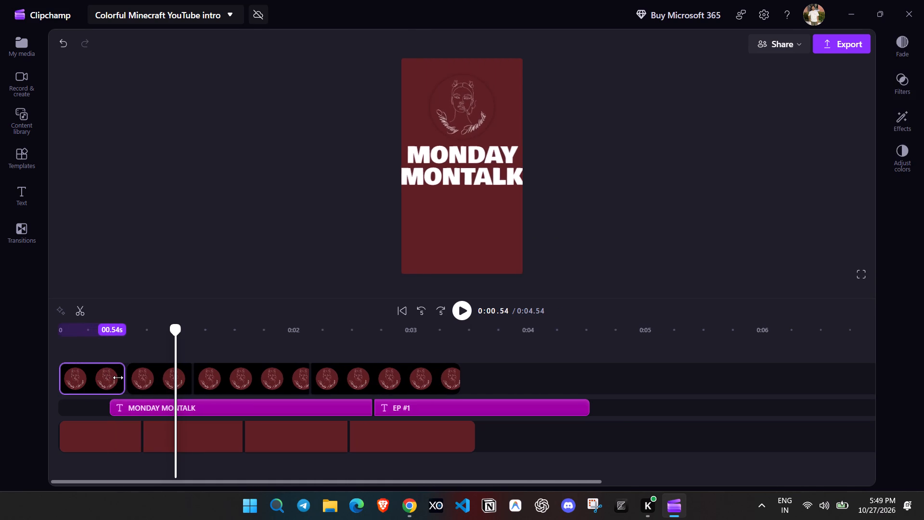
drag(118, 377, 119, 377)
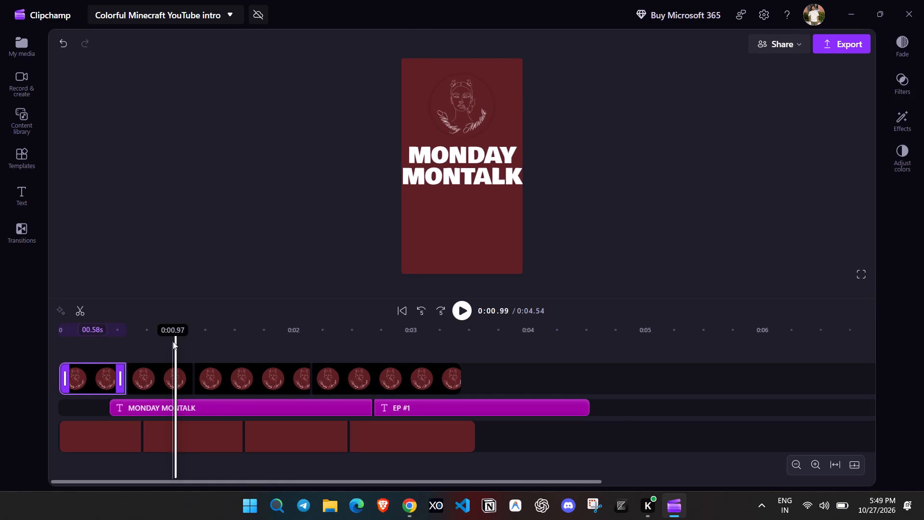
Play back the opening and add a transition between the first and second logo clips, previewing it around 0:00.44.
drag(179, 334, 53, 339)
click(461, 308)
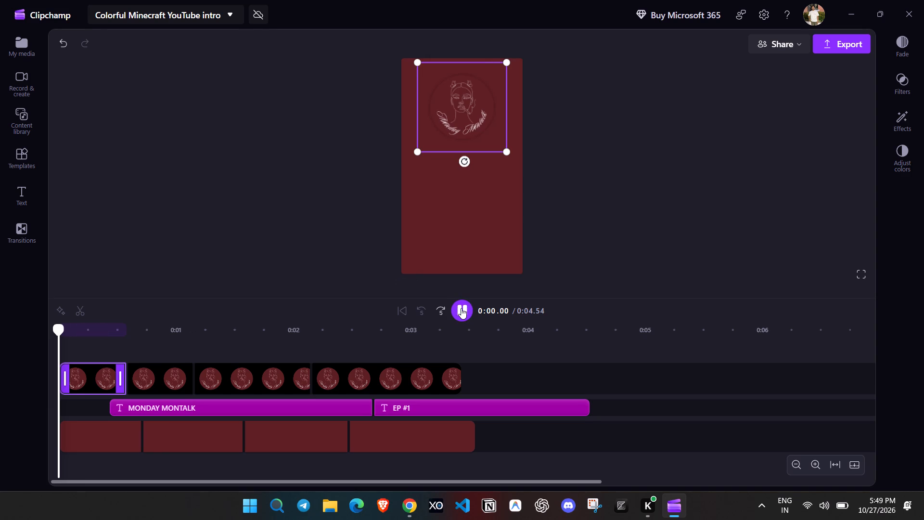
click(461, 308)
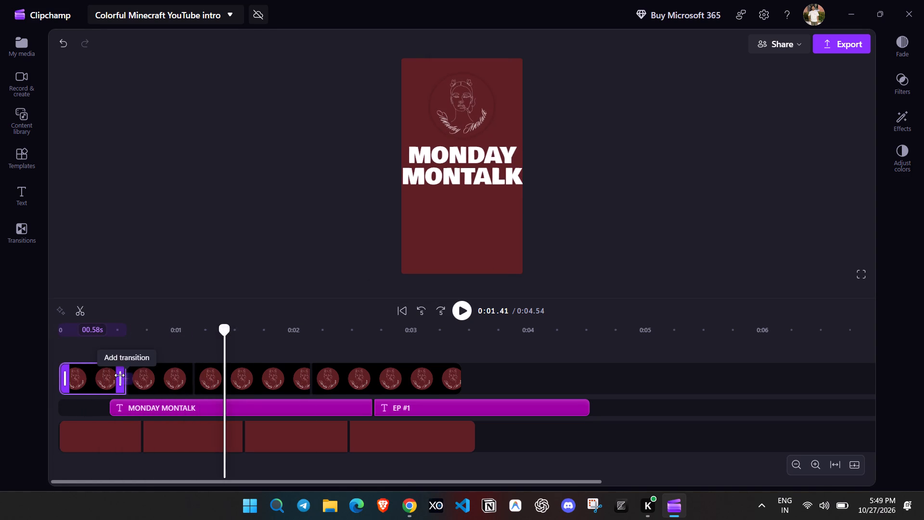
click(126, 380)
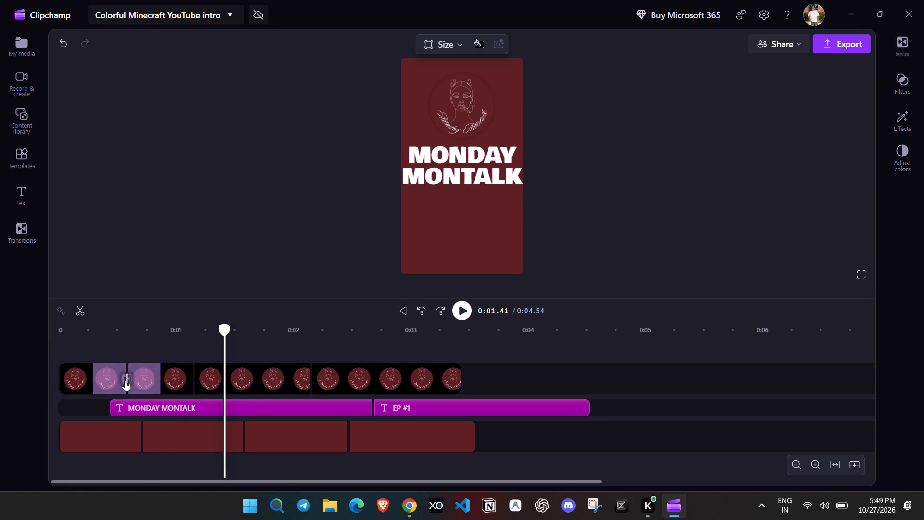
drag(226, 328, 111, 333)
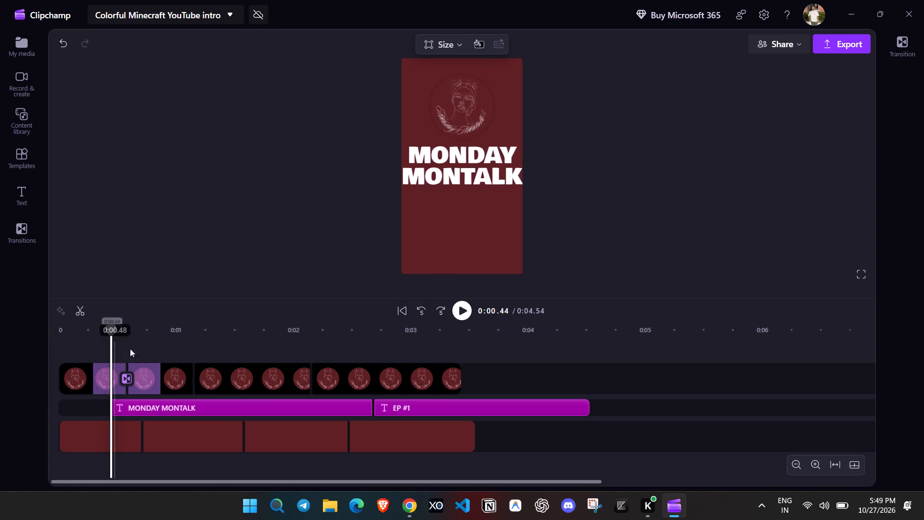
click(128, 377)
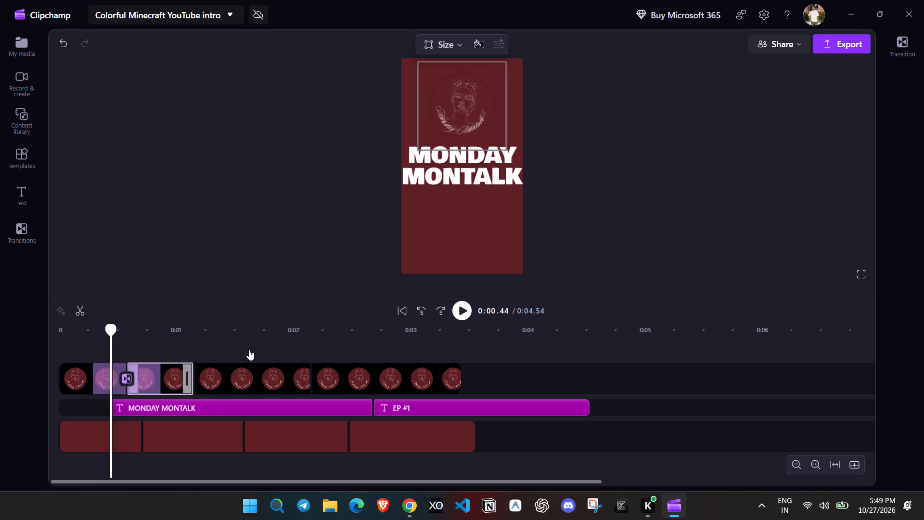
Change the transition between the first two logo clips to Cross blur and play the intro from the start.
click(893, 48)
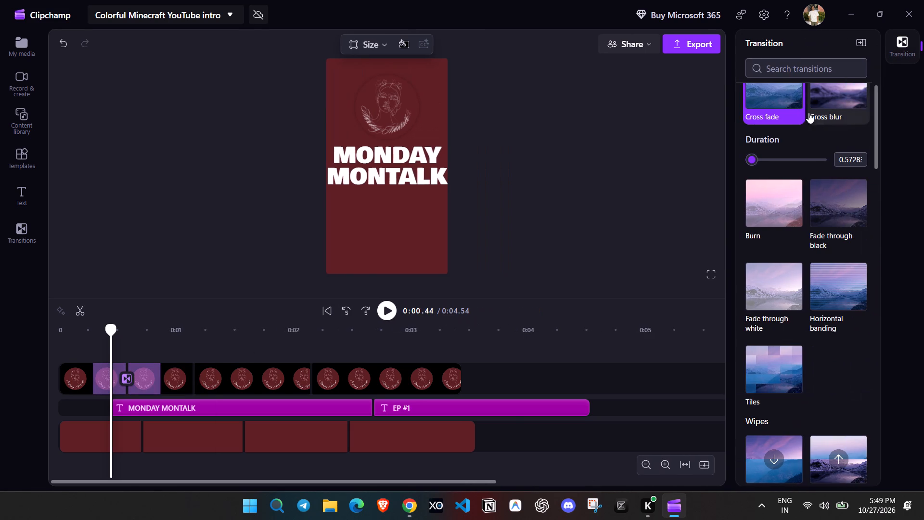
scroll(812, 137, up, 2)
scroll(836, 208, down, 1)
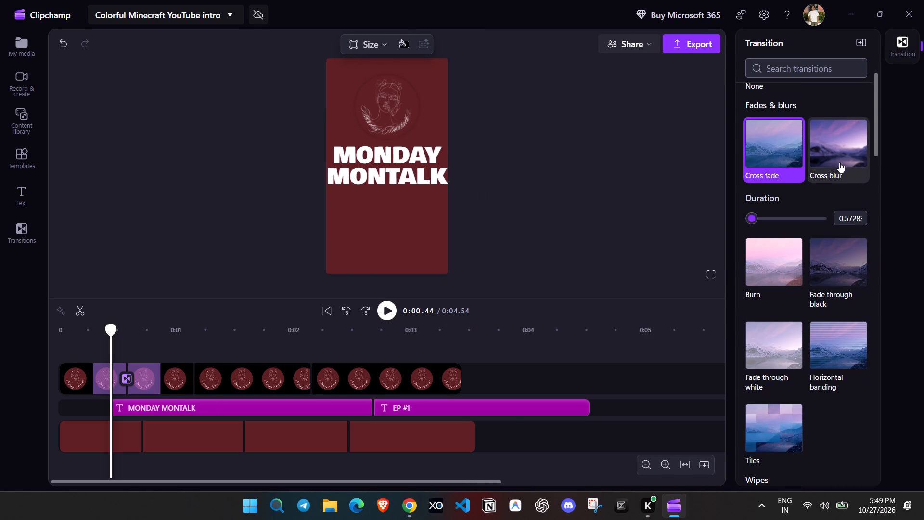
click(833, 153)
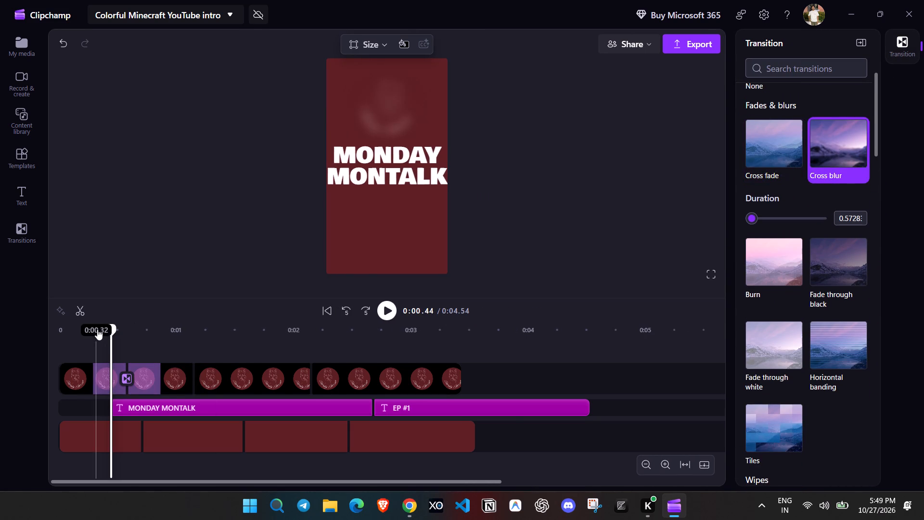
drag(110, 325, 56, 325)
click(390, 306)
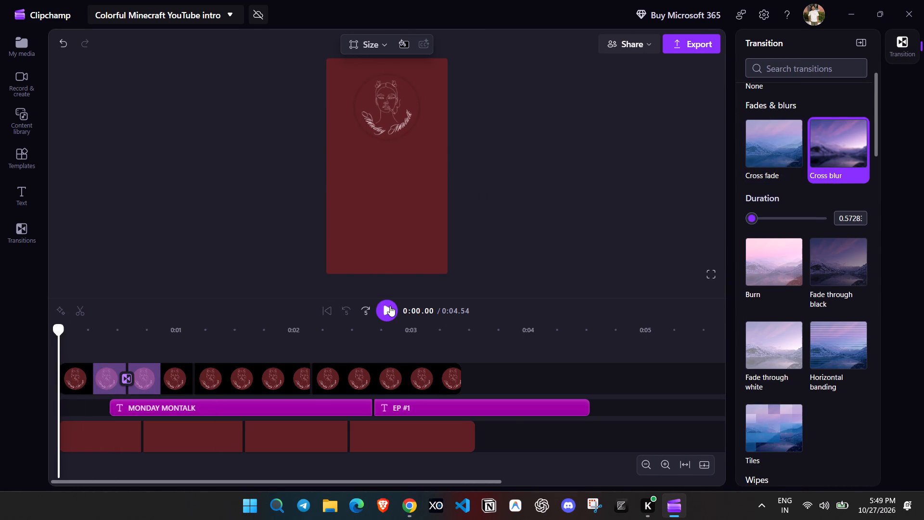
click(390, 306)
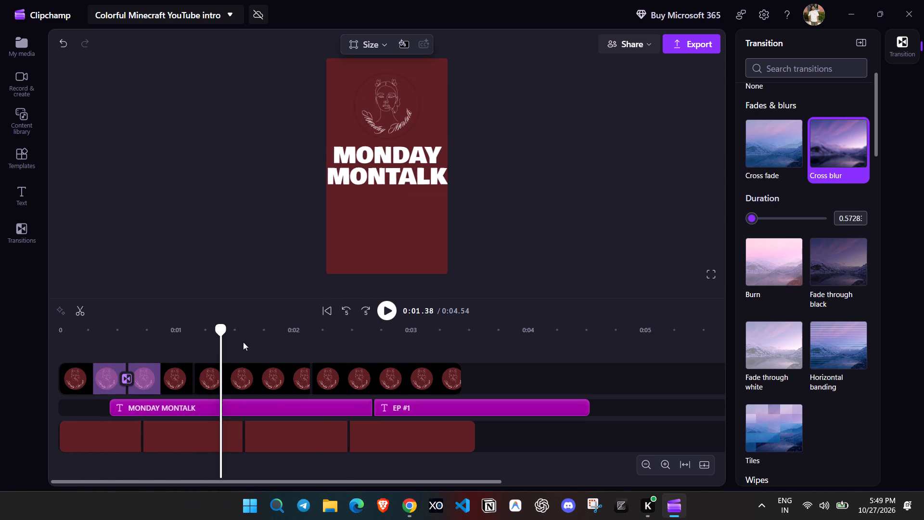
Move the MONDAY MONTALK title slightly down below the logo, keeping it horizontally centred.
click(213, 408)
drag(386, 174, 386, 179)
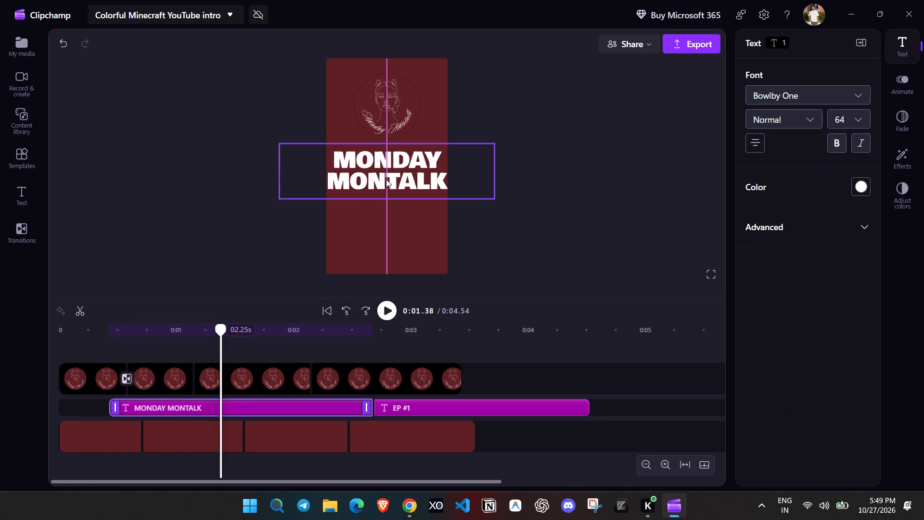
drag(386, 179, 387, 182)
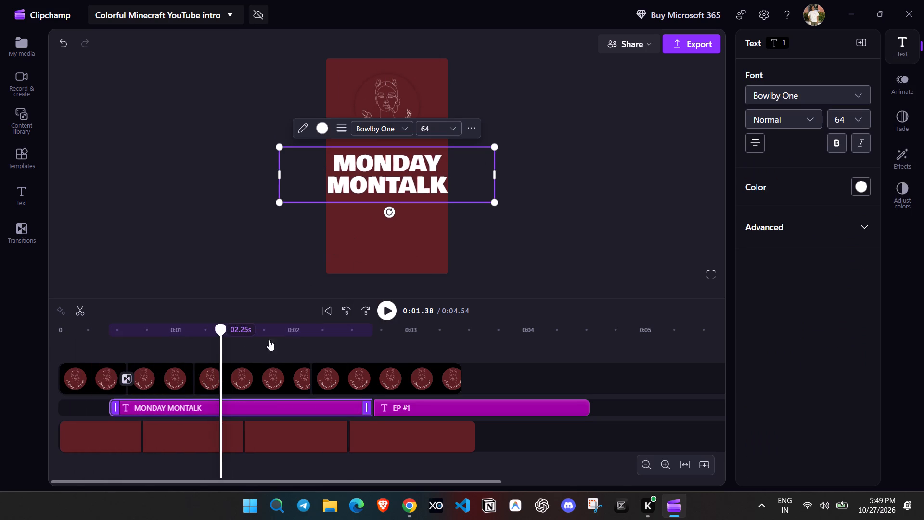
Apply the Rotate effect to the second logo clip and go to its start at 0:00.58.
click(169, 383)
click(910, 123)
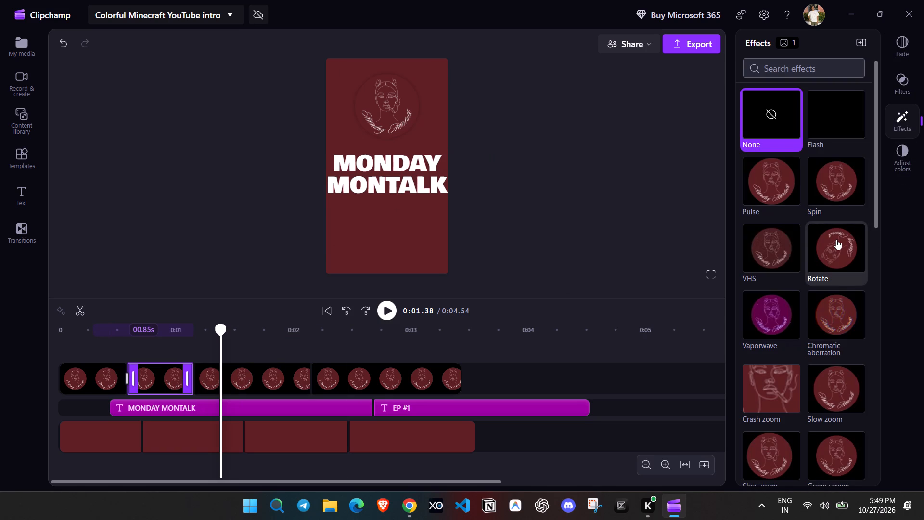
click(836, 239)
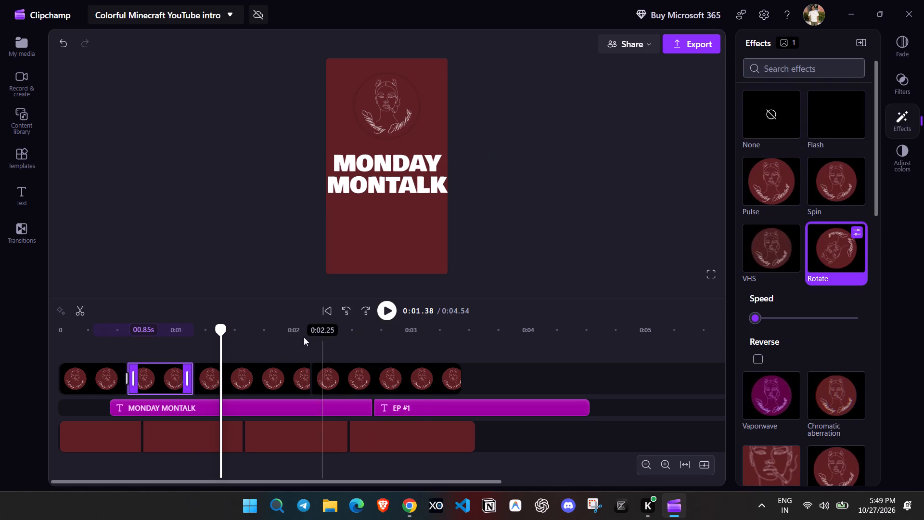
drag(221, 327, 127, 329)
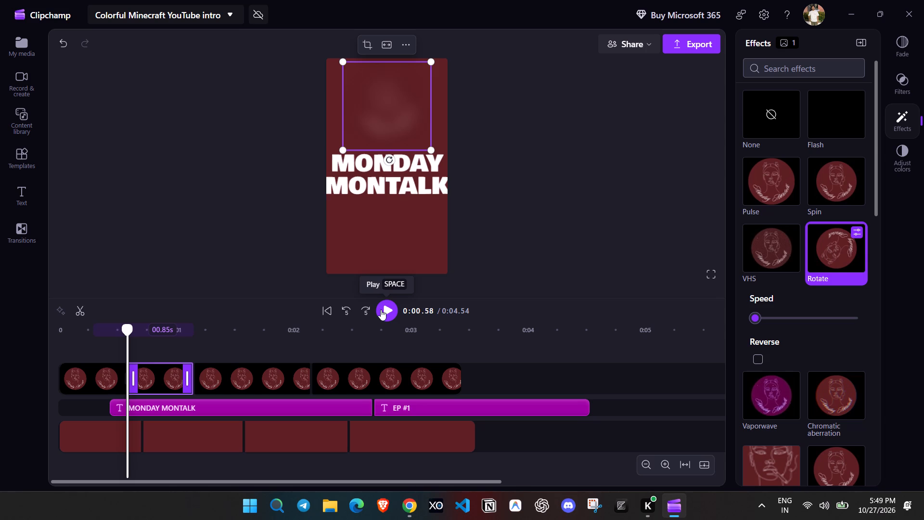
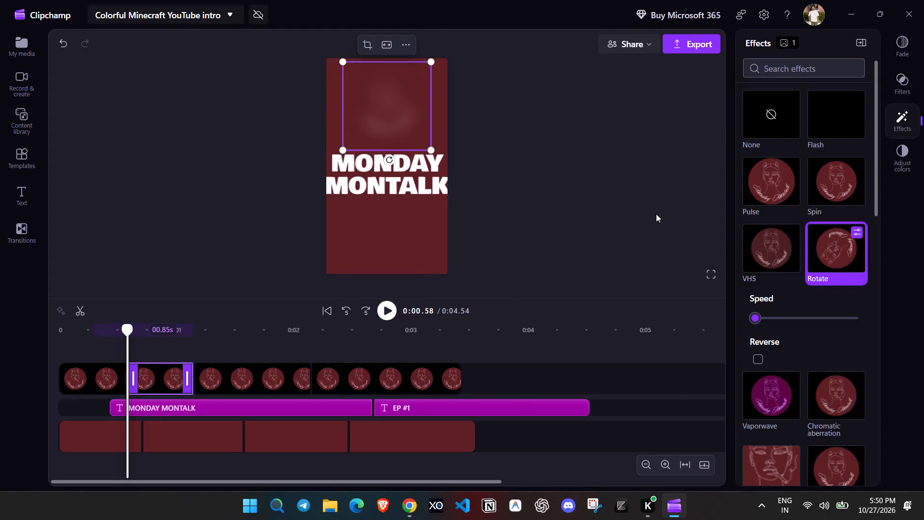
Play back the intro from 0:00.58 to check the Rotate effect on the second logo clip.
click(658, 213)
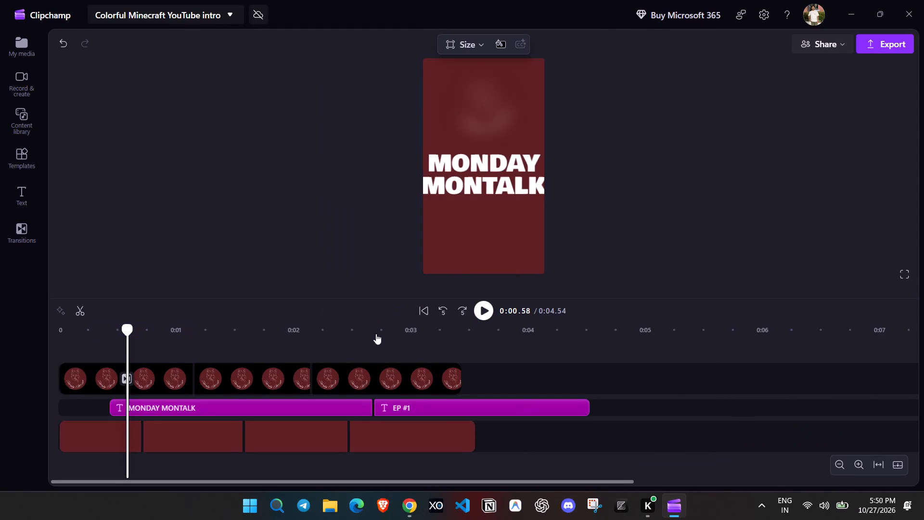
click(481, 312)
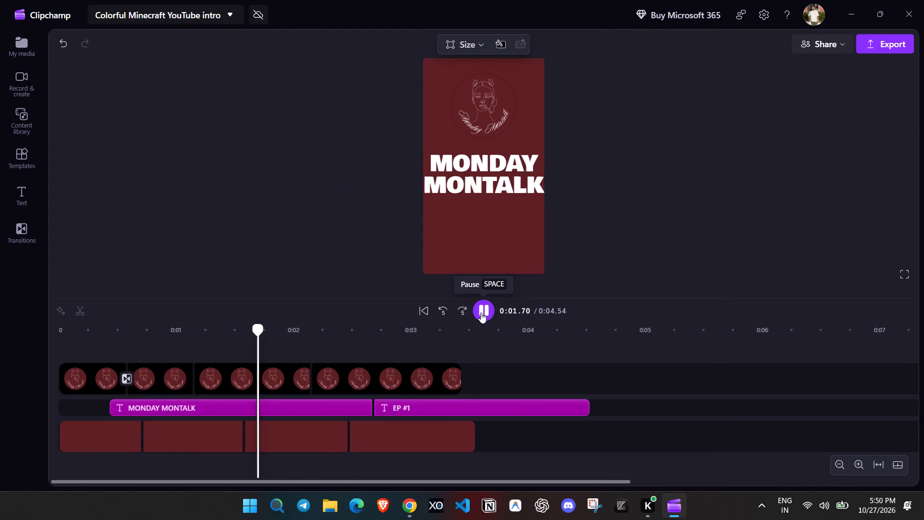
click(481, 312)
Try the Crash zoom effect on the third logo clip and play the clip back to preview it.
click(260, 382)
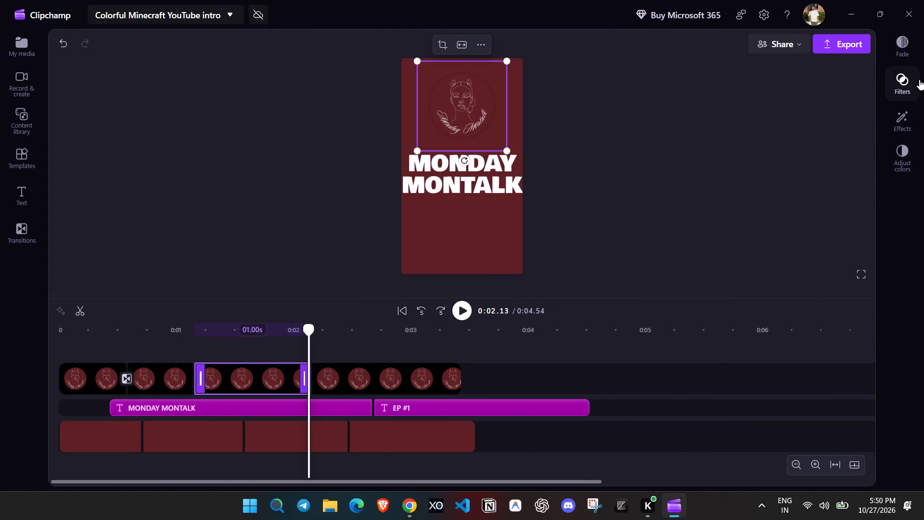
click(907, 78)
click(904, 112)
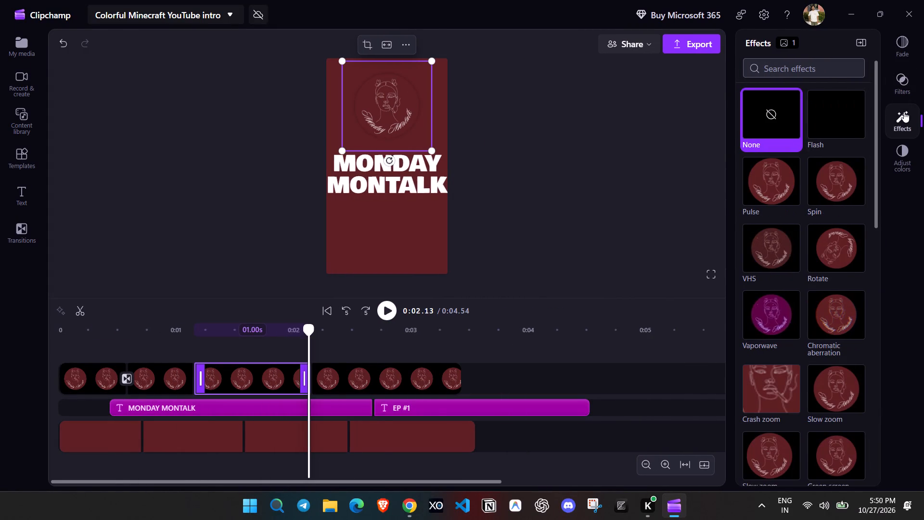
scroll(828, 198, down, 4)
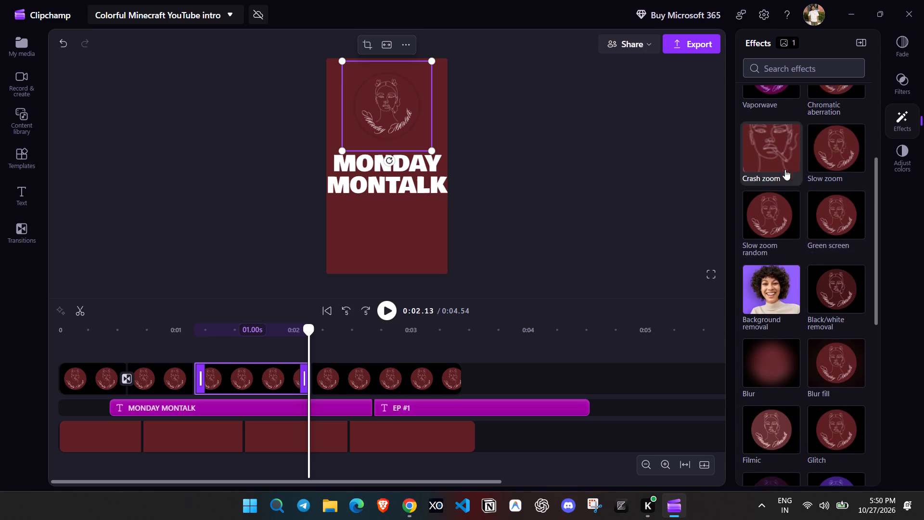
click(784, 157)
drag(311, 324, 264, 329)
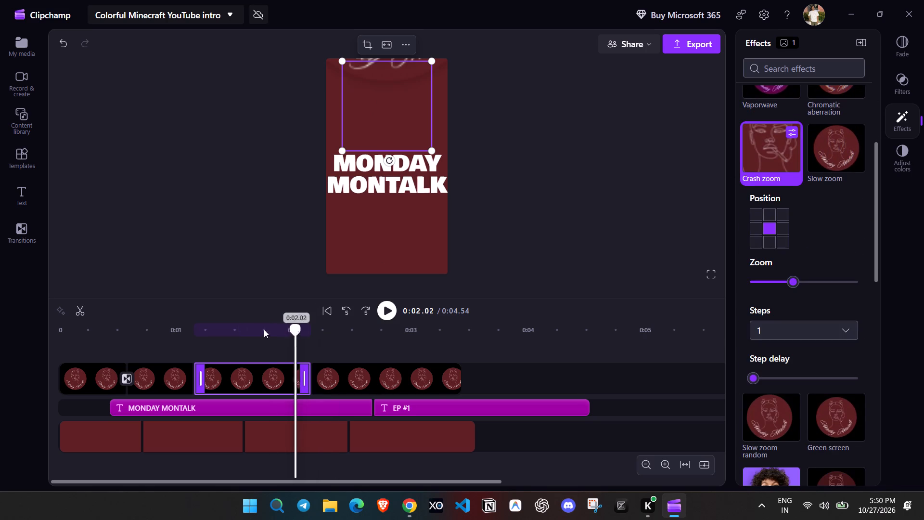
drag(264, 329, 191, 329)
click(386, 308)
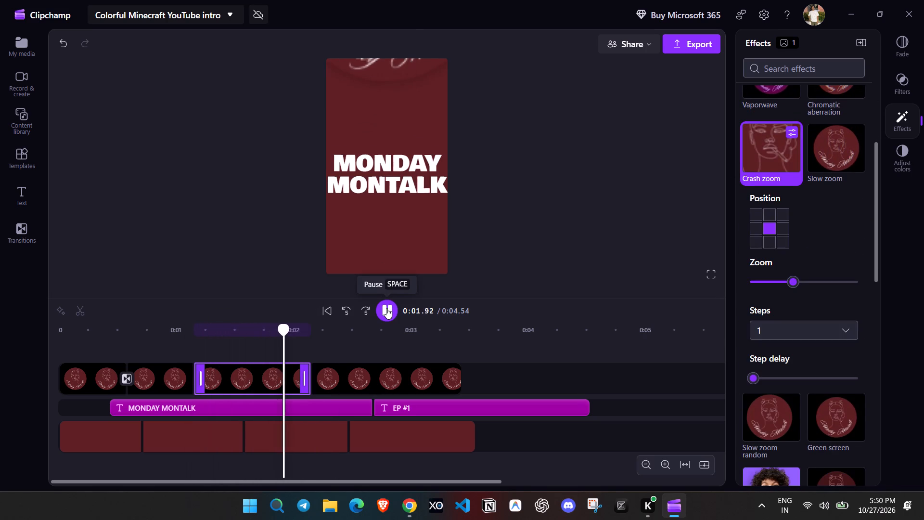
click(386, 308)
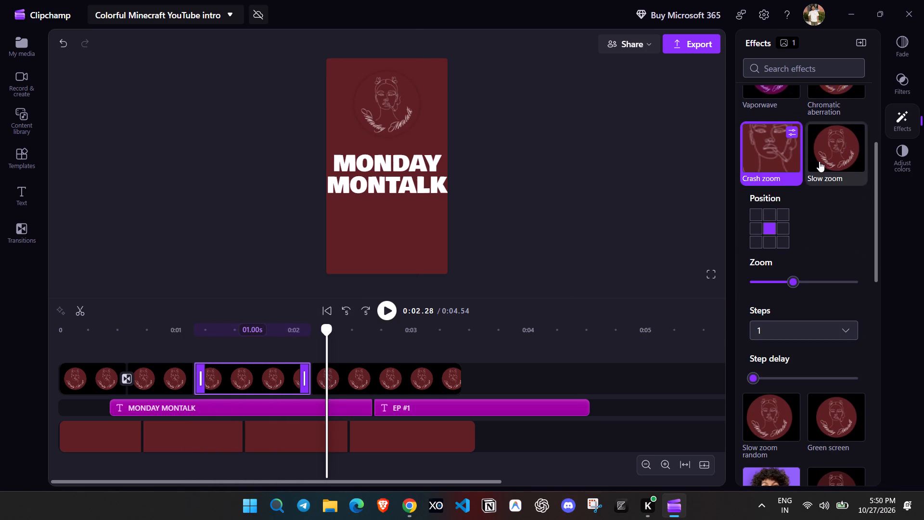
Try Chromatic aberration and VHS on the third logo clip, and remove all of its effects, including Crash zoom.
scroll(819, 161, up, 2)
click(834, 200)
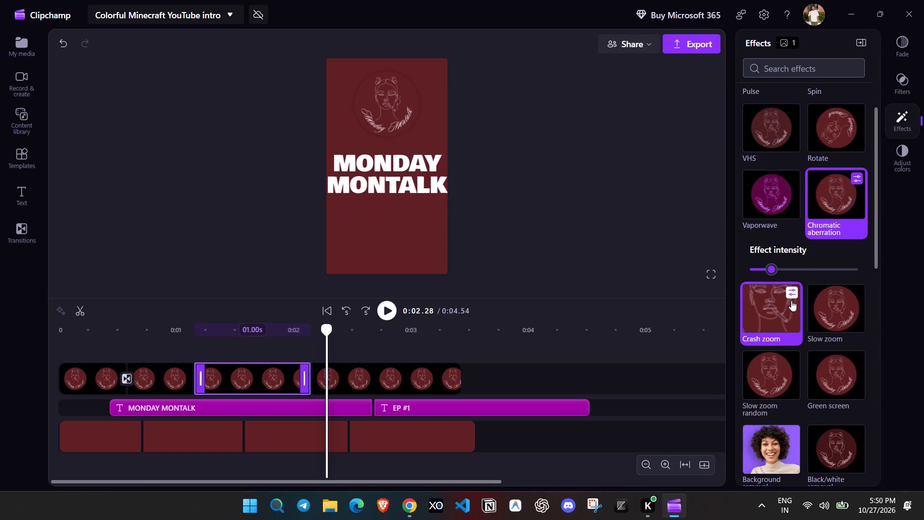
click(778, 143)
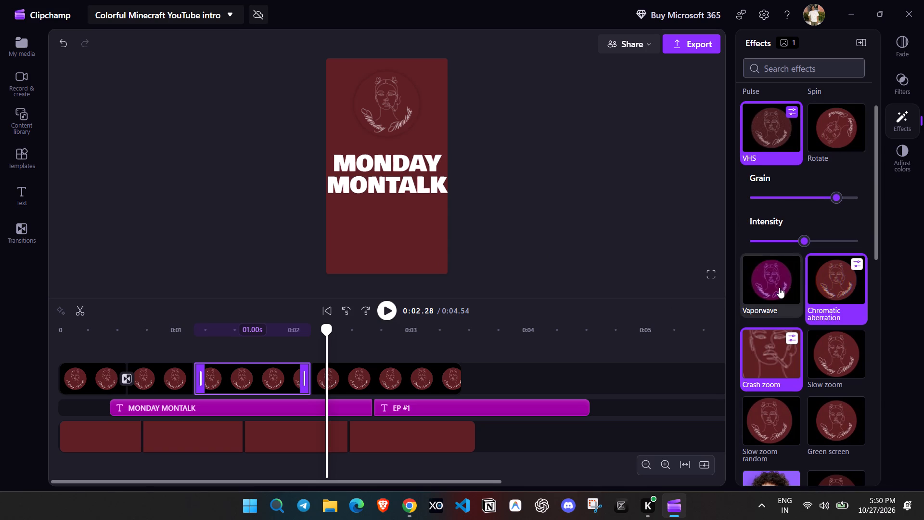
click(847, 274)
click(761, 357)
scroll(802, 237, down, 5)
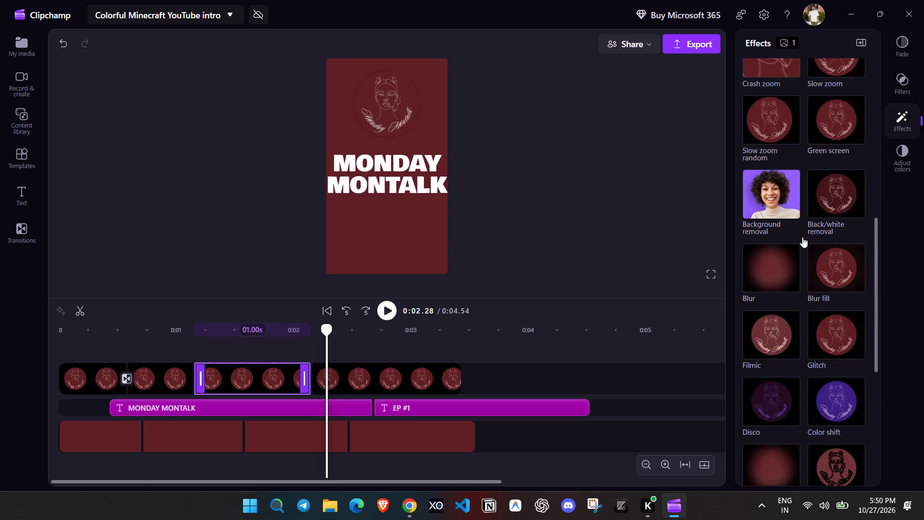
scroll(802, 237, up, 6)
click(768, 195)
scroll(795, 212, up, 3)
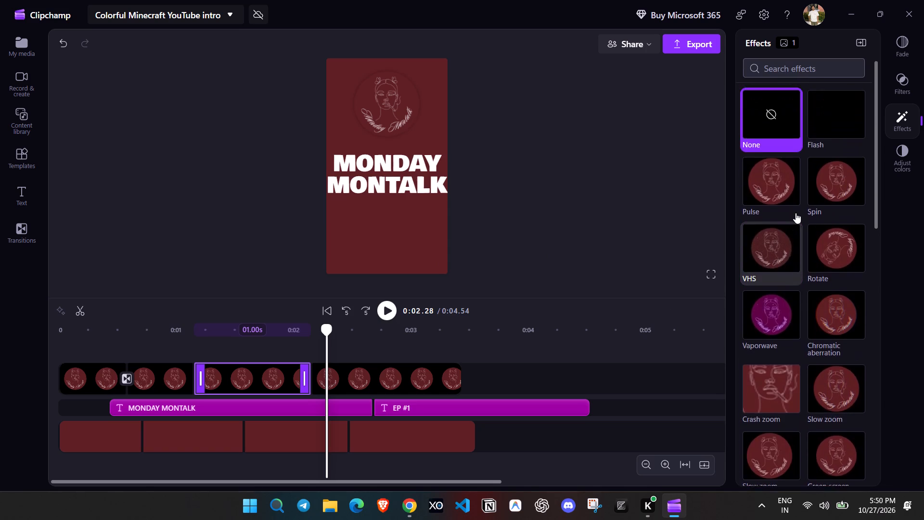
Apply the Smoke effect to the third logo clip and play it back from 0:01.15.
scroll(796, 213, down, 9)
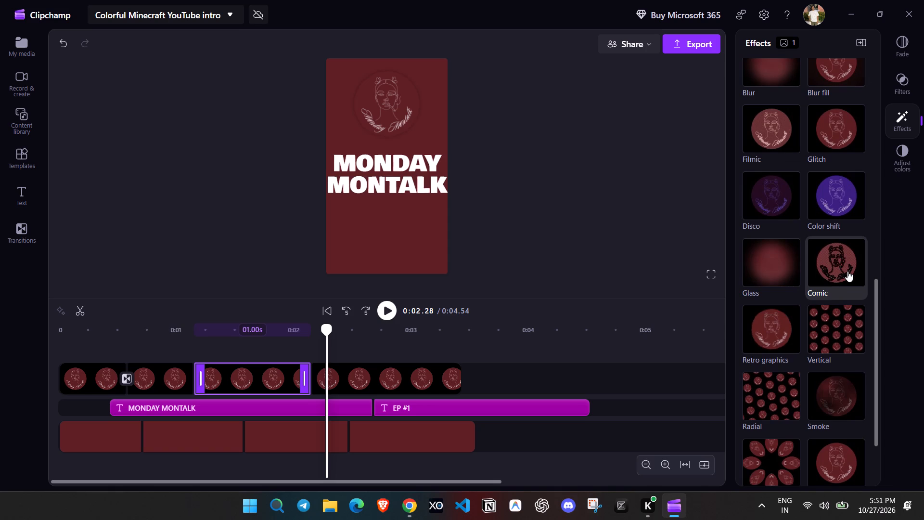
scroll(847, 274, down, 1)
click(835, 344)
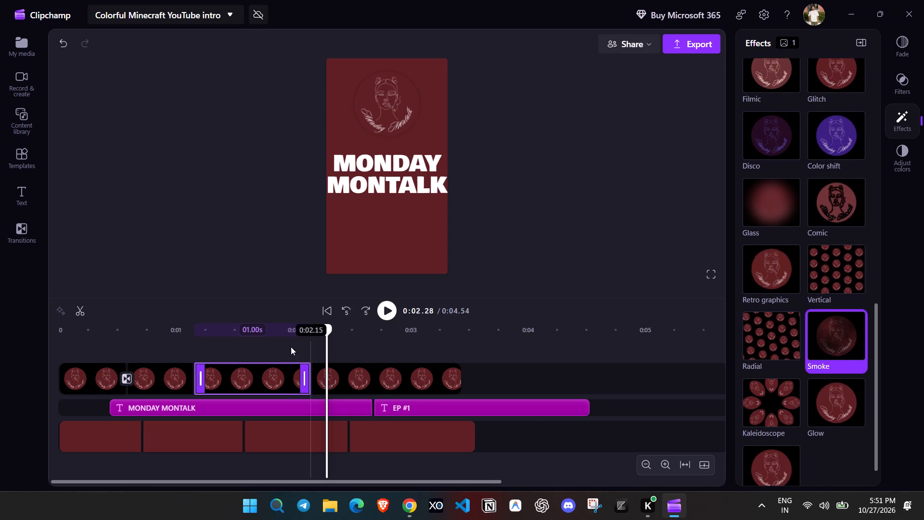
drag(321, 327, 194, 336)
click(388, 310)
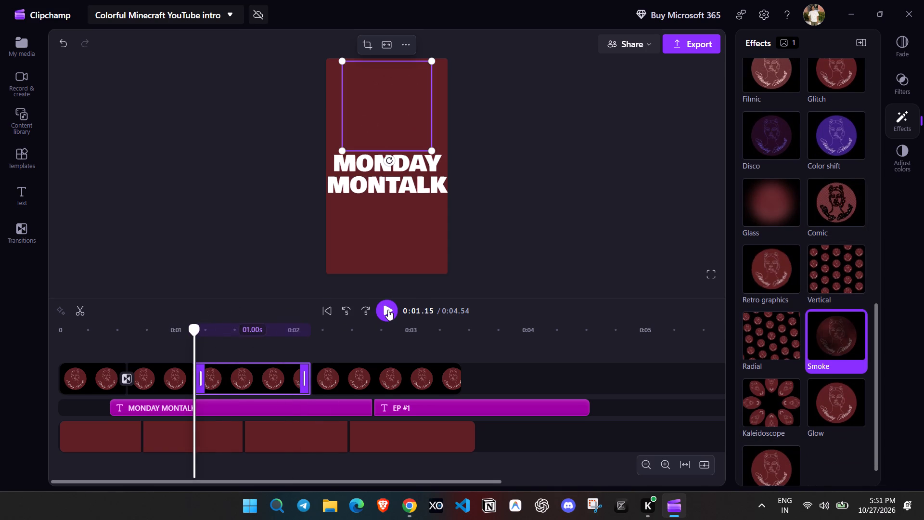
click(392, 310)
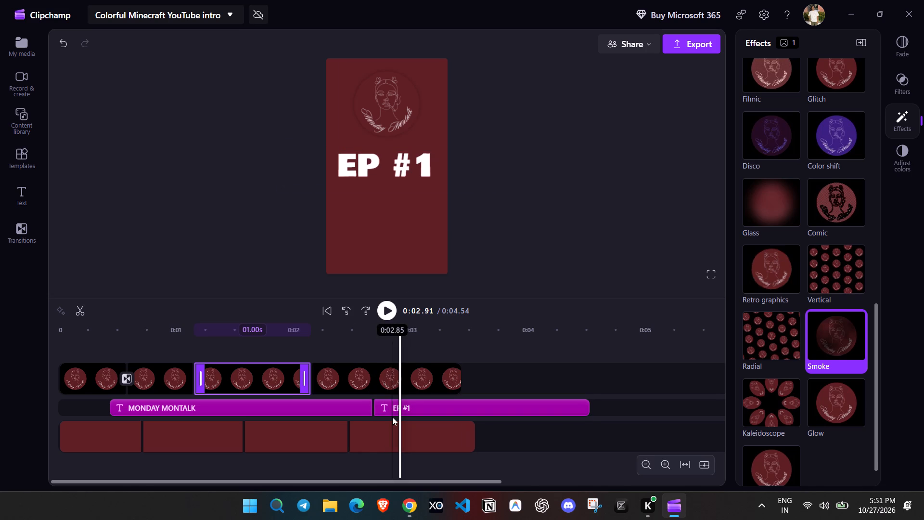
click(860, 44)
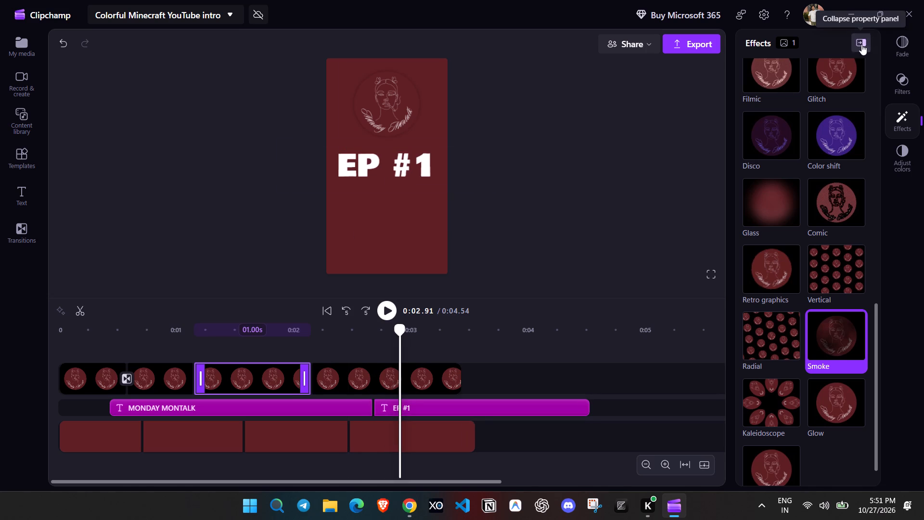
Switch the EP #1 title to the Press Start 2P font and shrink it to size 69.
click(419, 408)
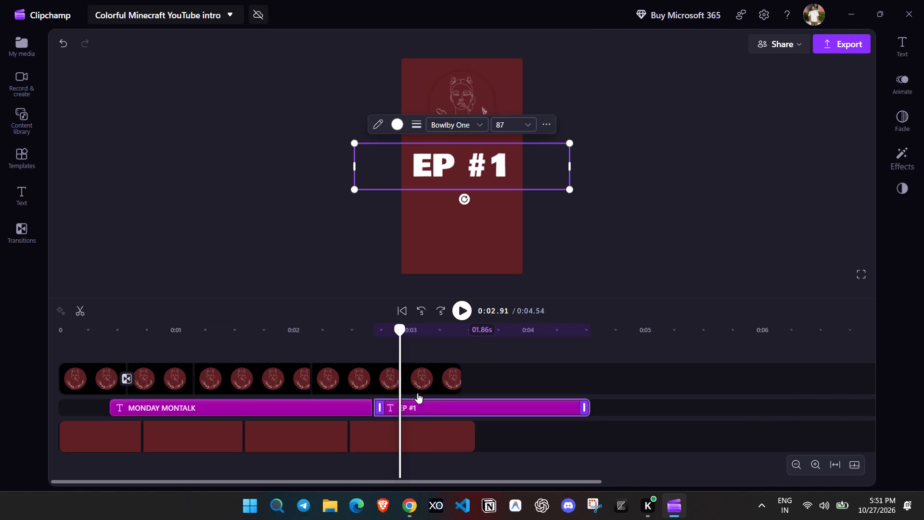
click(469, 126)
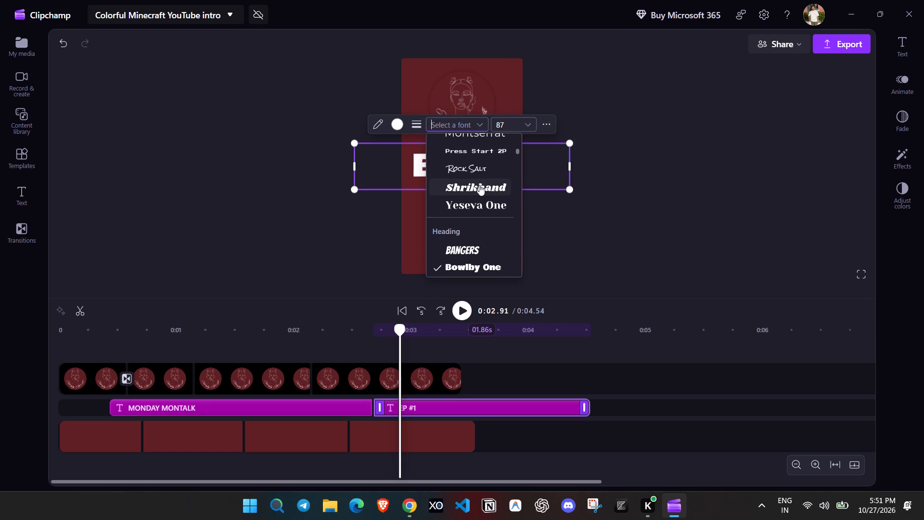
scroll(479, 185, up, 1)
click(477, 206)
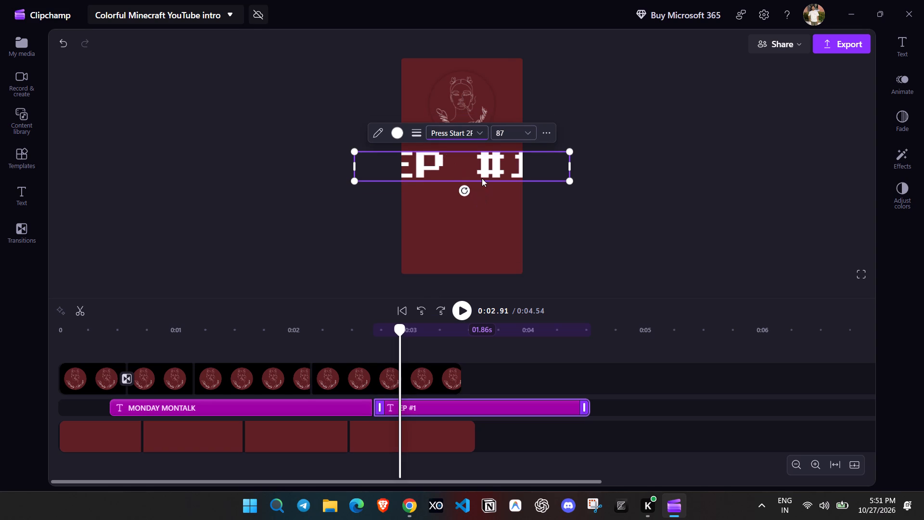
drag(352, 152, 395, 164)
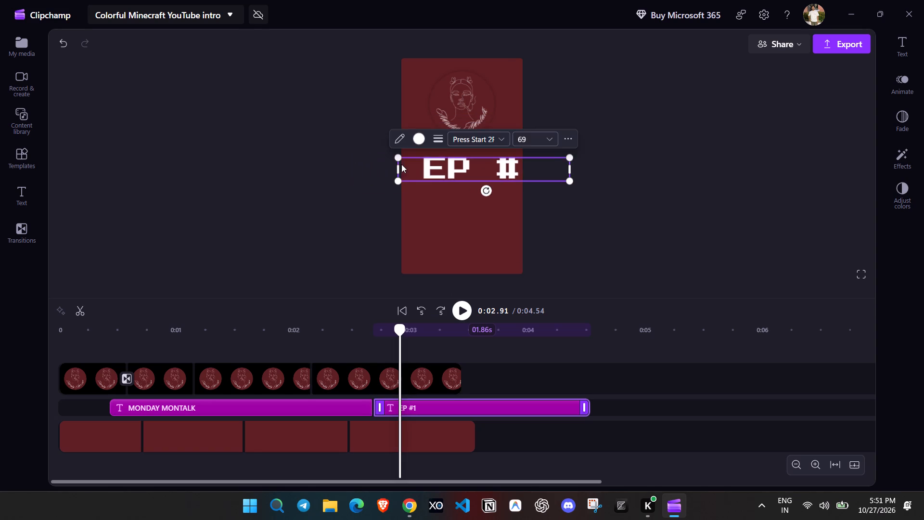
drag(517, 169, 499, 169)
Change the EP #1 title's font to Impact and centre the title below the logo.
click(457, 145)
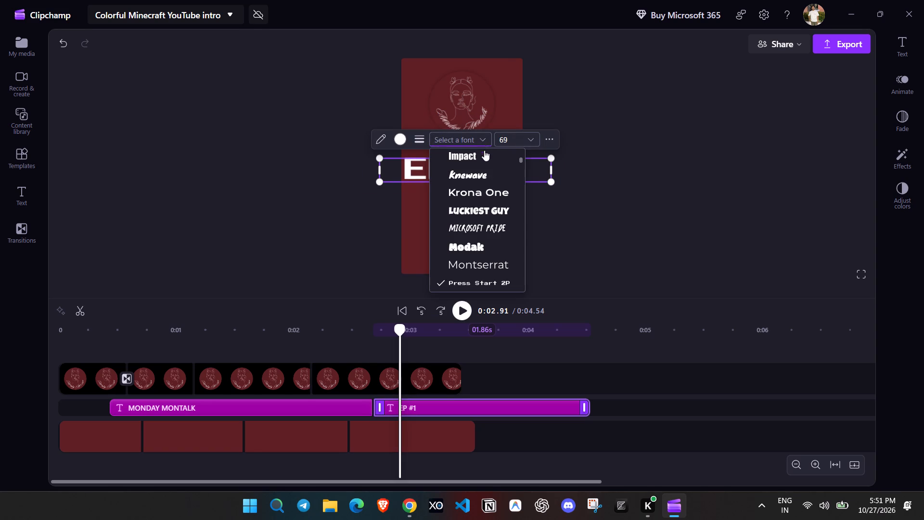
scroll(480, 170, up, 1)
click(465, 211)
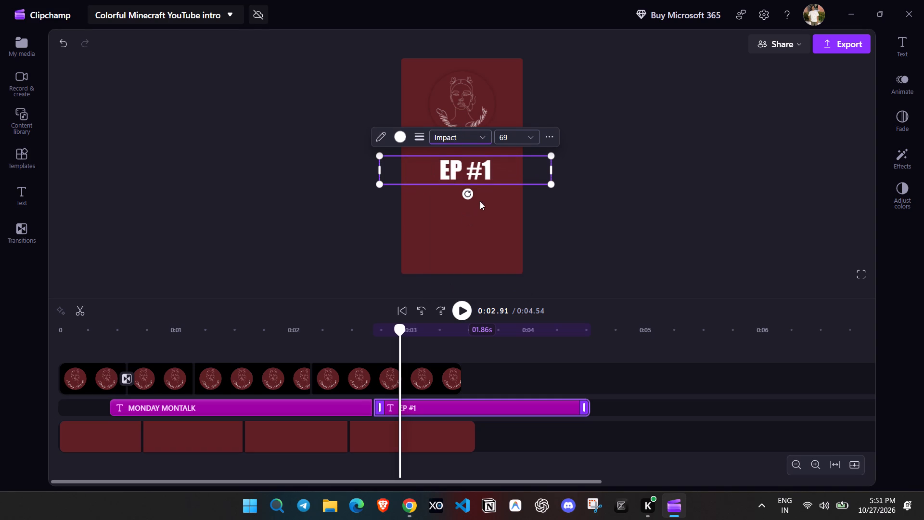
drag(554, 173, 441, 172)
click(555, 163)
drag(449, 169, 476, 167)
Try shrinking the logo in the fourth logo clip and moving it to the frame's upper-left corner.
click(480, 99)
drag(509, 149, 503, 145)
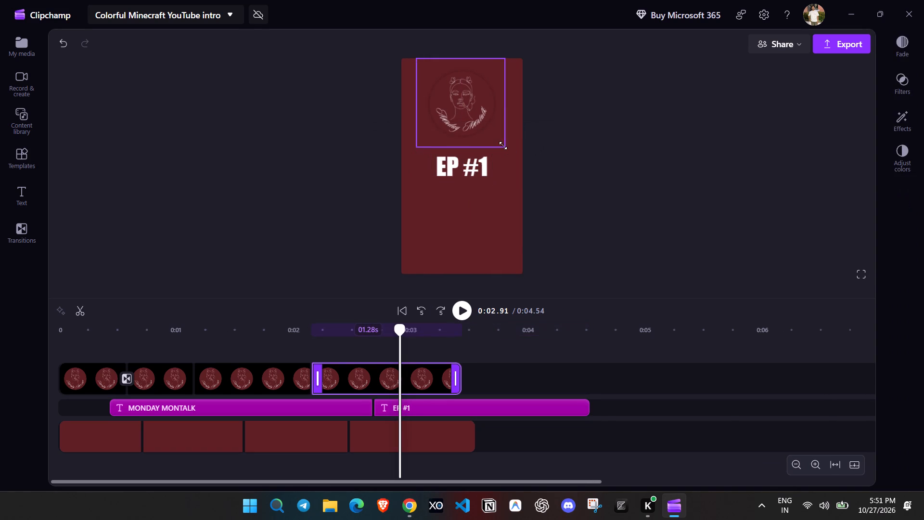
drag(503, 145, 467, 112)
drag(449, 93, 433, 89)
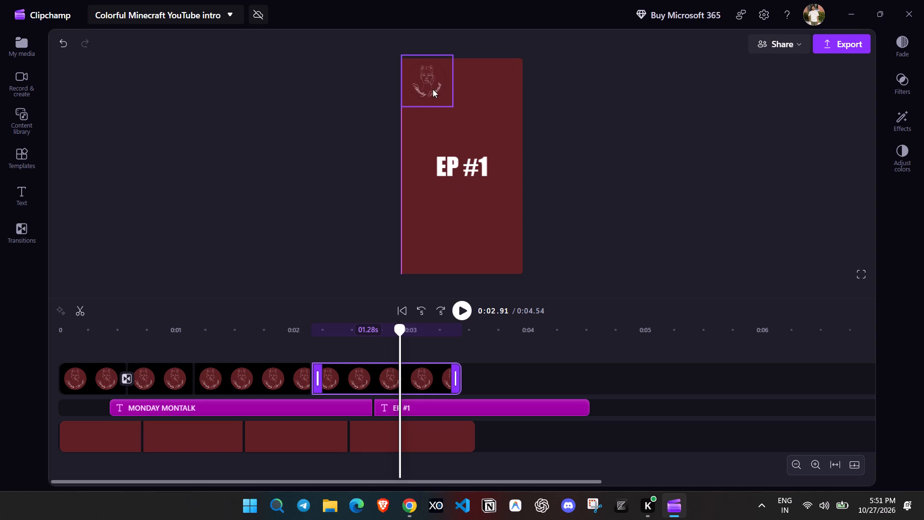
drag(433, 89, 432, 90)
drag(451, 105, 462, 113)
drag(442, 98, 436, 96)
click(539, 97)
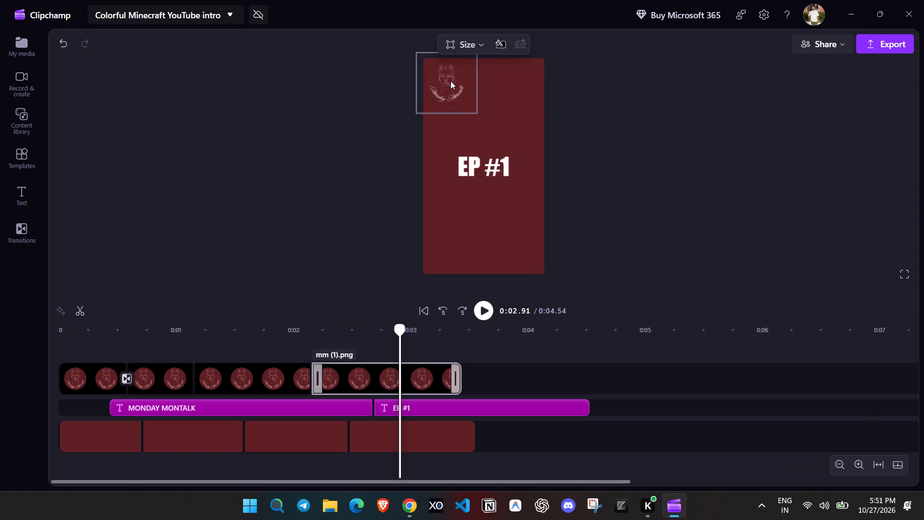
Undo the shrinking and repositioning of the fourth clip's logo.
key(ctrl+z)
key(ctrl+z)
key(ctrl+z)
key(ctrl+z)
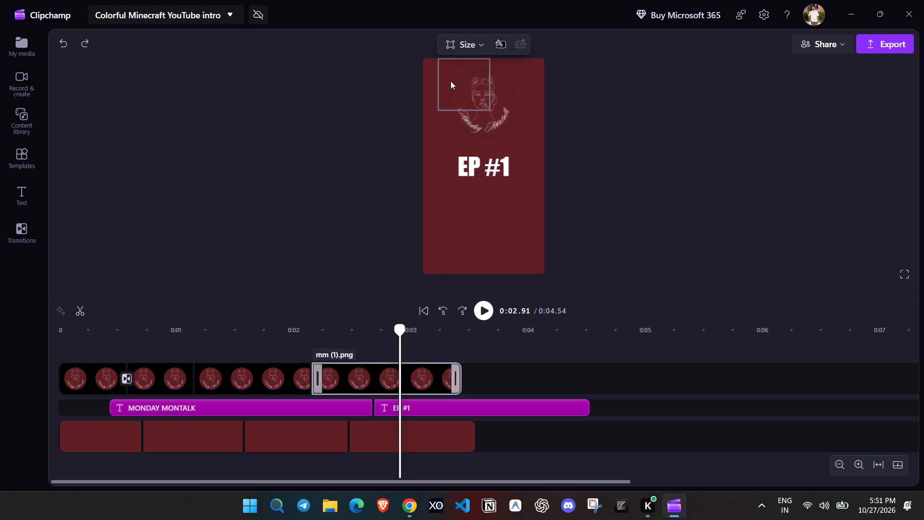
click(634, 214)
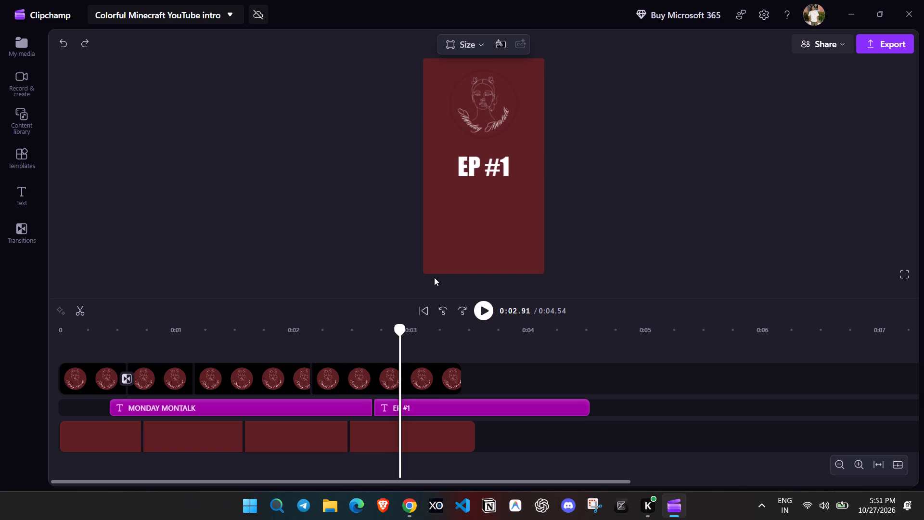
Browse the filters and effects for the fourth logo clip and apply the Glow effect to it.
click(355, 372)
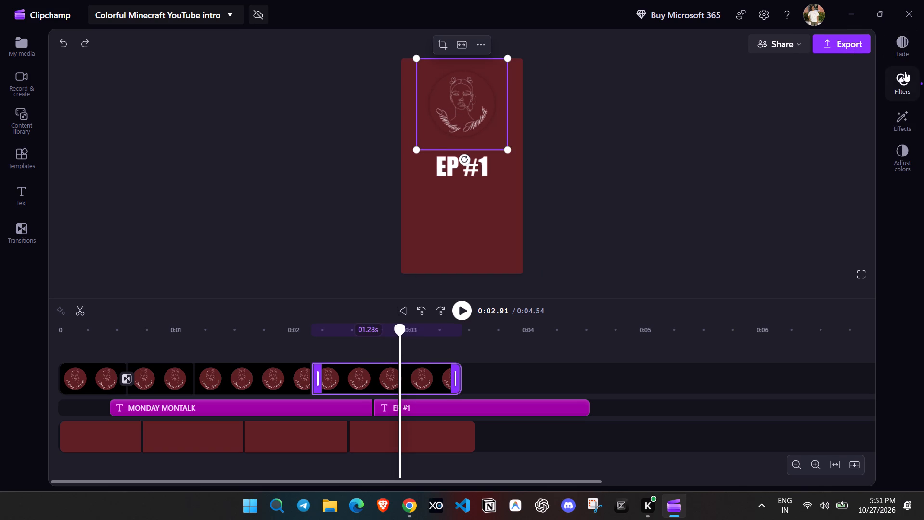
click(905, 71)
scroll(809, 260, down, 9)
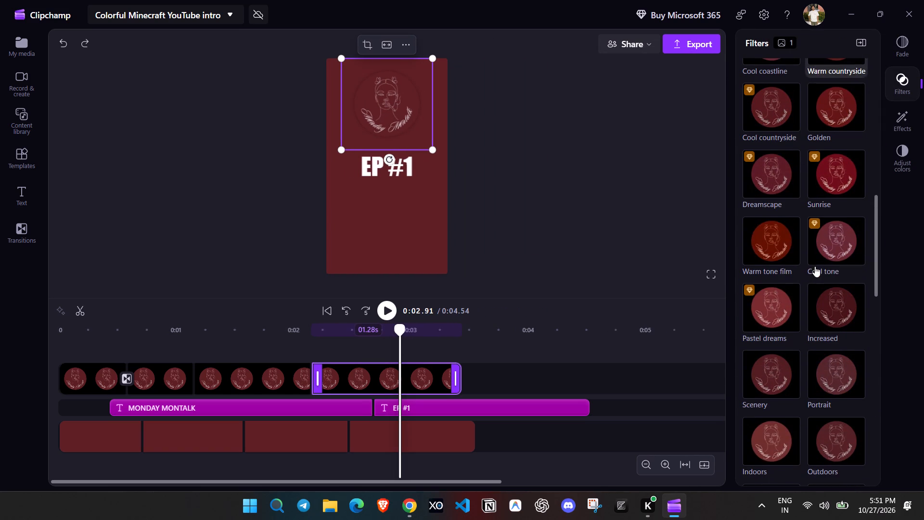
click(906, 115)
scroll(831, 219, down, 4)
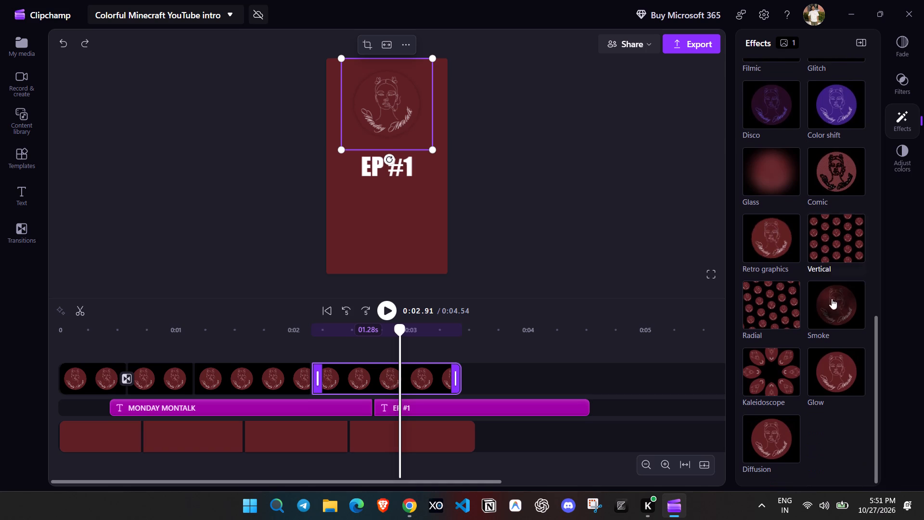
click(835, 376)
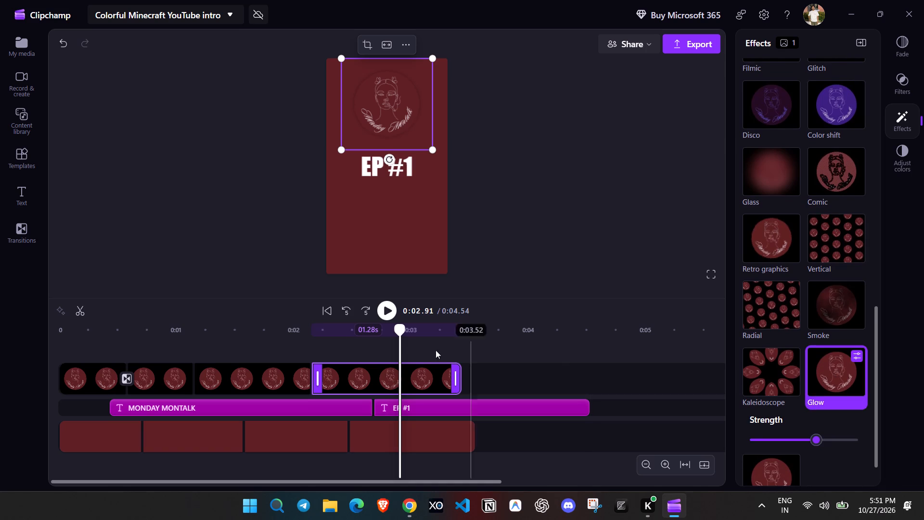
Add Cross blur transitions between the second and third logo clips and between the third and fourth.
drag(401, 329, 175, 339)
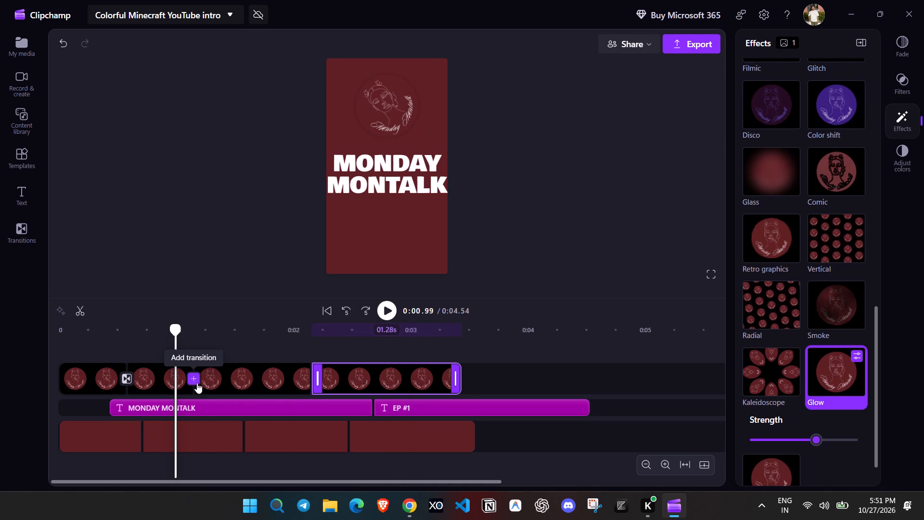
click(192, 380)
click(311, 377)
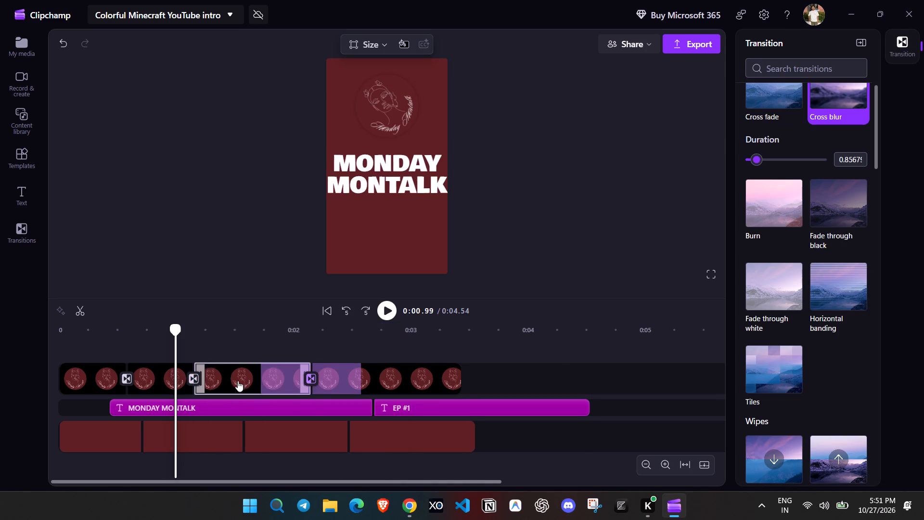
Change the transition between the second and third logo clips to Horizontal banding, and between the third and fourth to Fade through white.
click(193, 380)
click(819, 295)
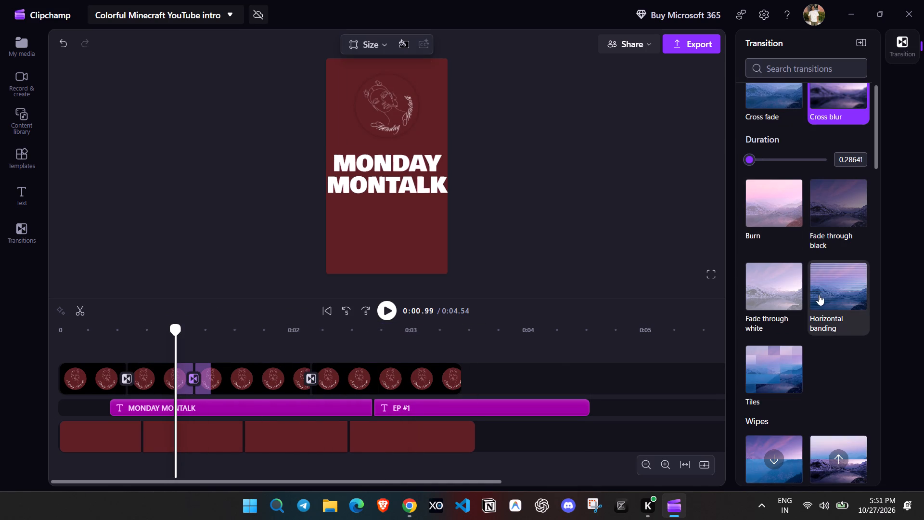
click(308, 380)
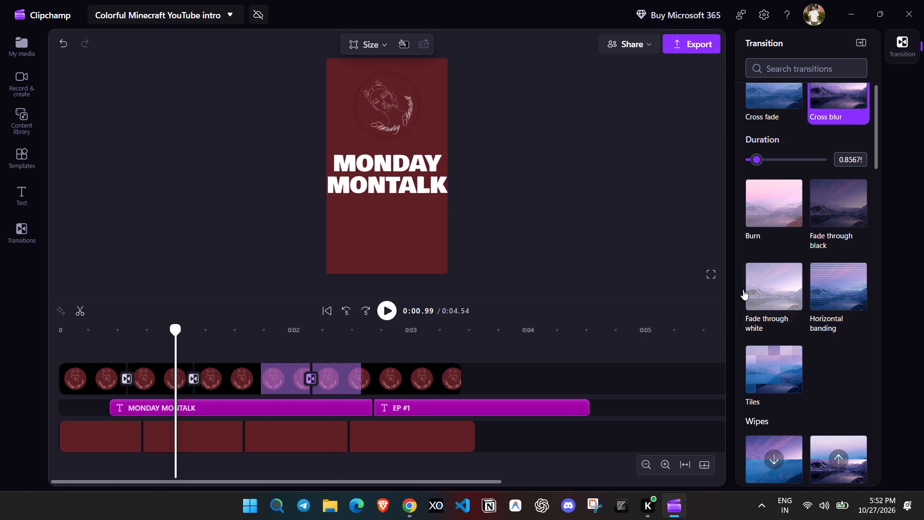
click(769, 298)
Play the intro from the start, and extend the last maroon background clip to 2.06 s so it ends with the EP #1 title.
drag(177, 330, 26, 334)
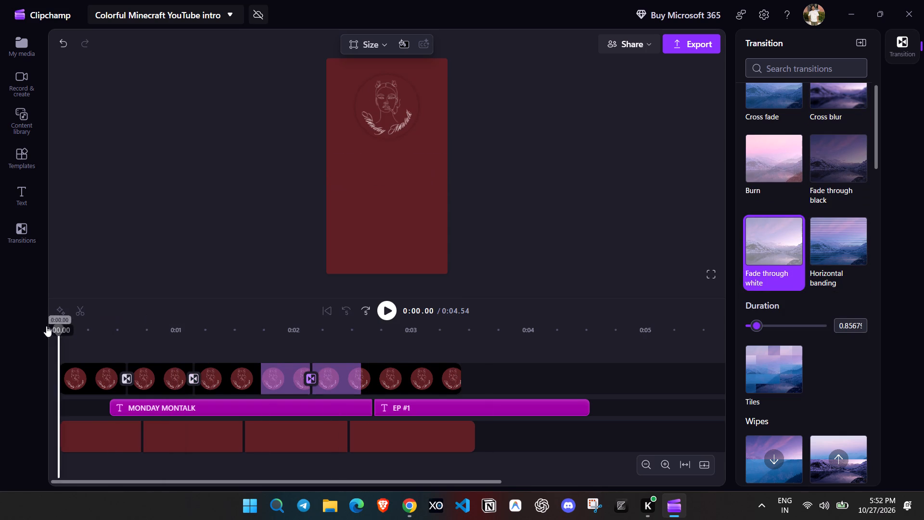
click(394, 304)
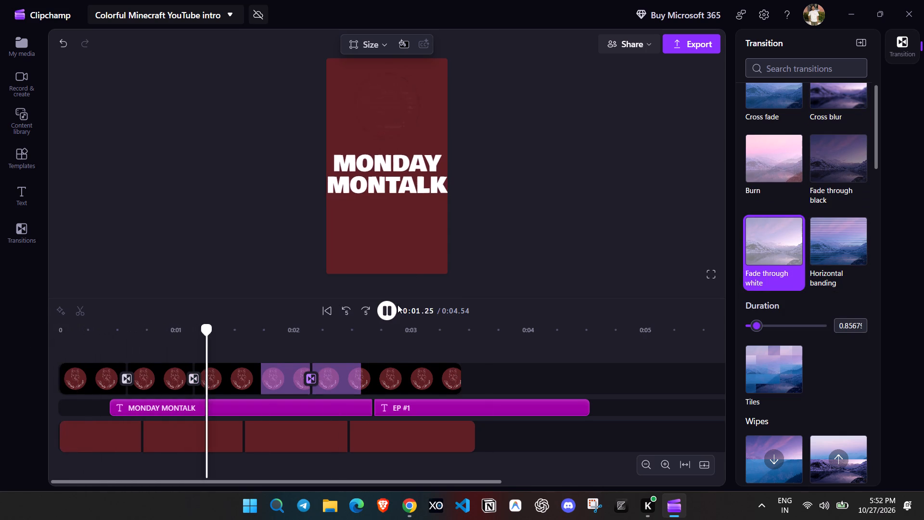
click(398, 305)
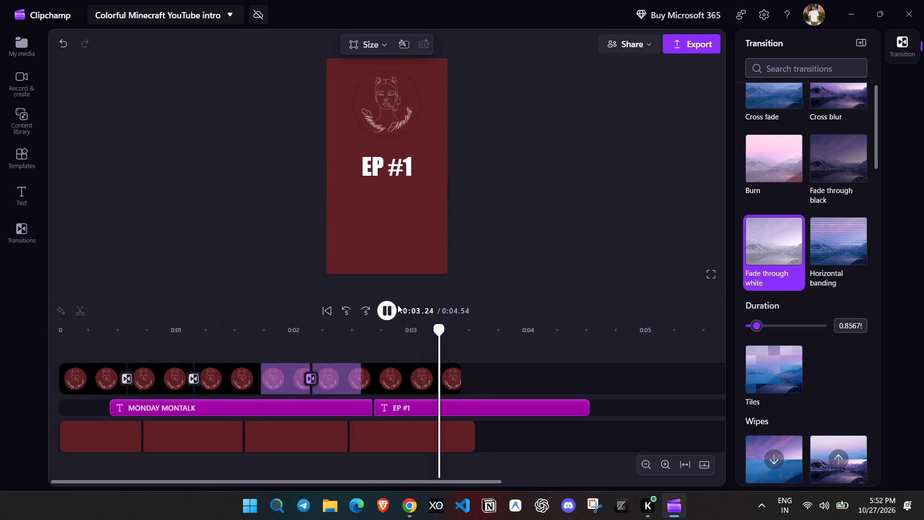
click(388, 315)
click(388, 314)
click(388, 315)
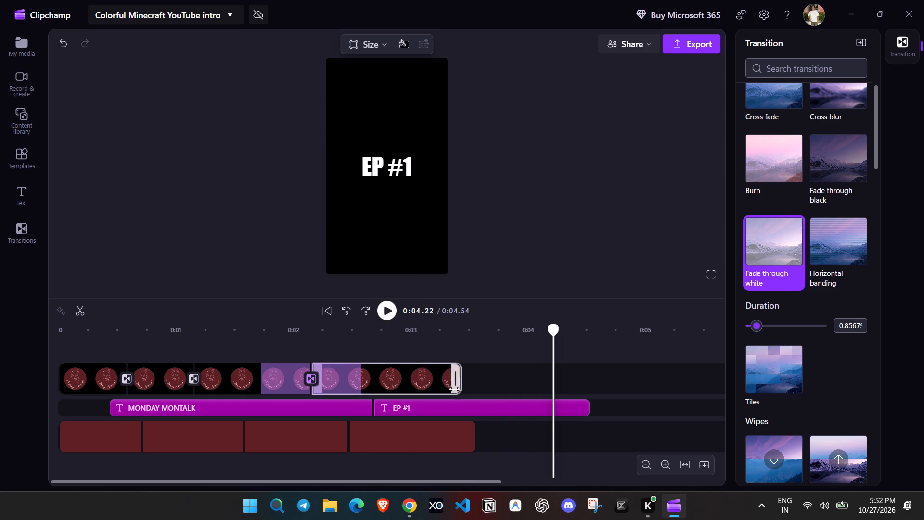
drag(473, 441, 577, 444)
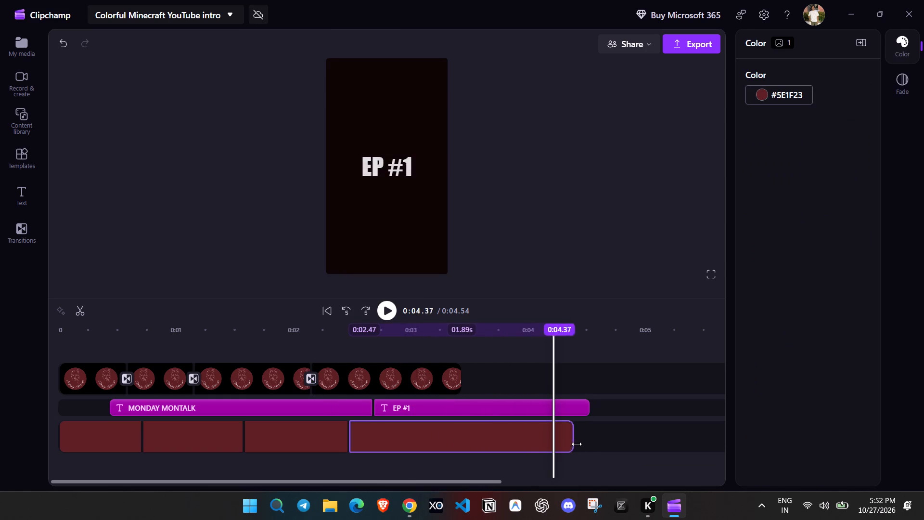
drag(577, 444, 589, 445)
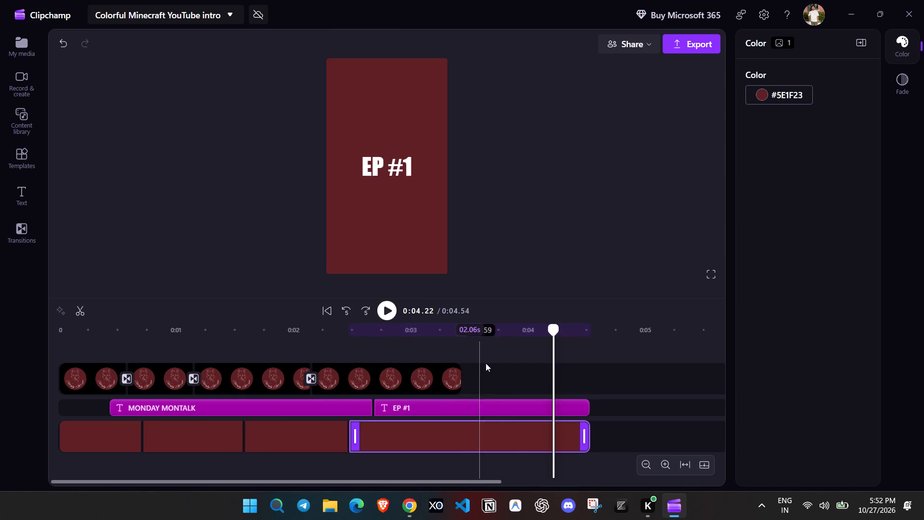
Play the whole intro from the start to check the transitions and the extended background, and return the playhead to the beginning.
drag(552, 330, 36, 330)
click(381, 310)
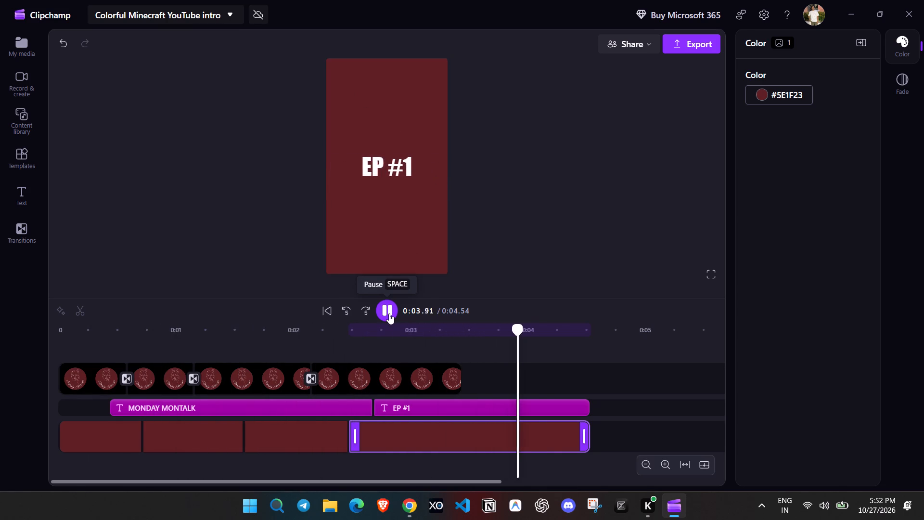
click(389, 313)
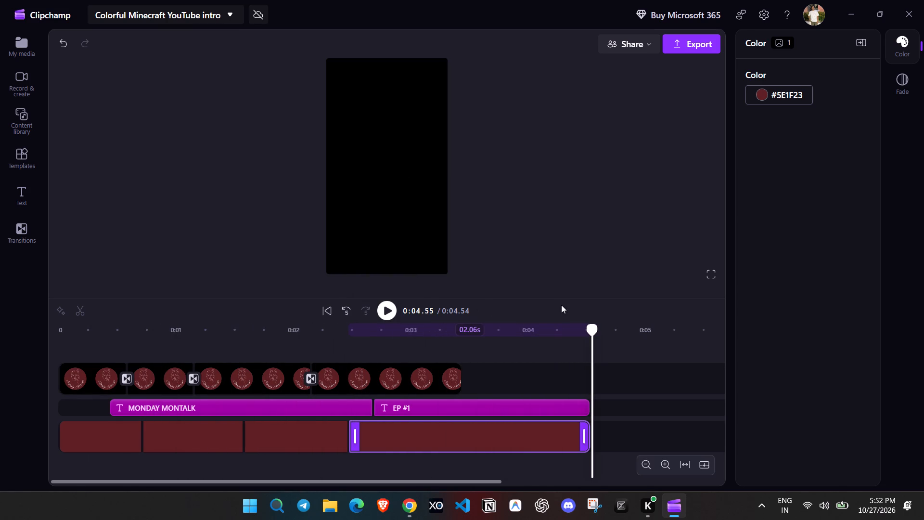
drag(595, 335, 57, 312)
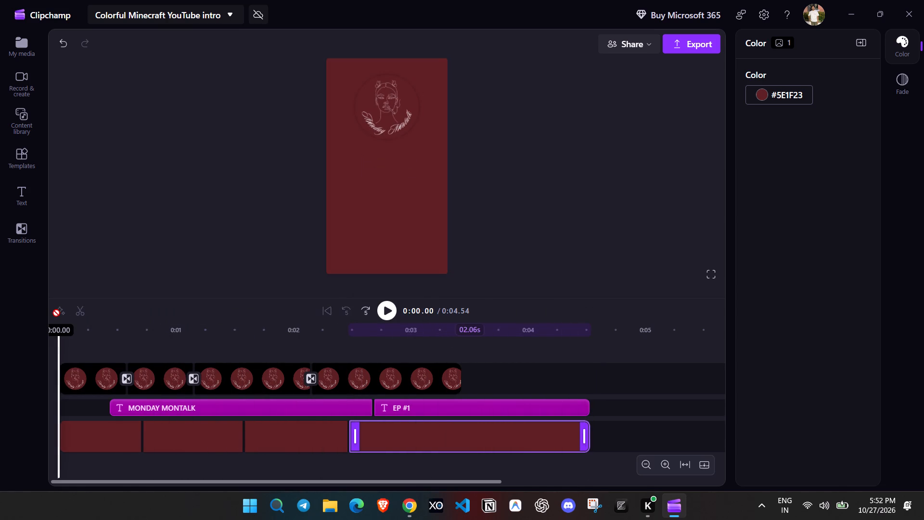
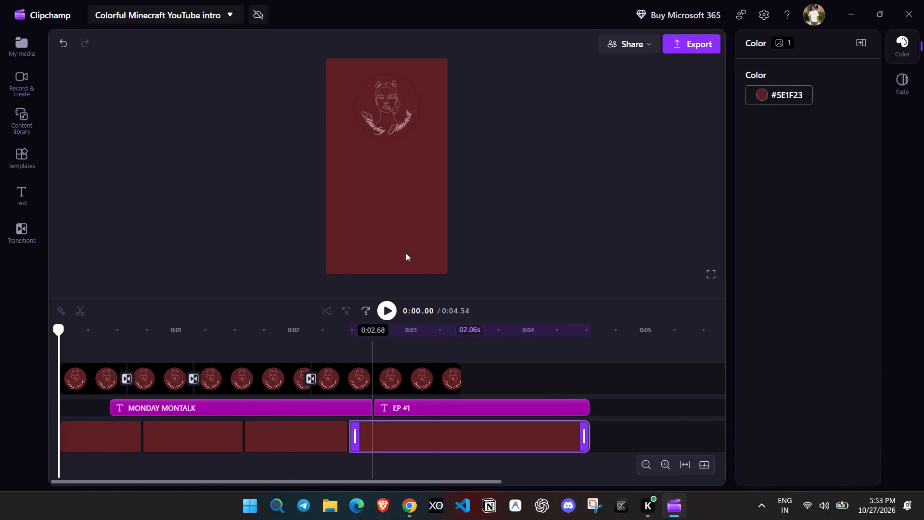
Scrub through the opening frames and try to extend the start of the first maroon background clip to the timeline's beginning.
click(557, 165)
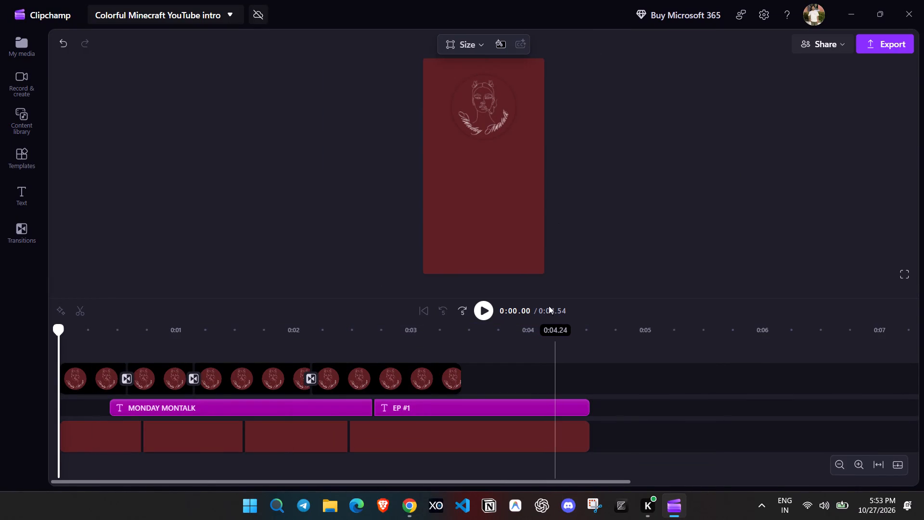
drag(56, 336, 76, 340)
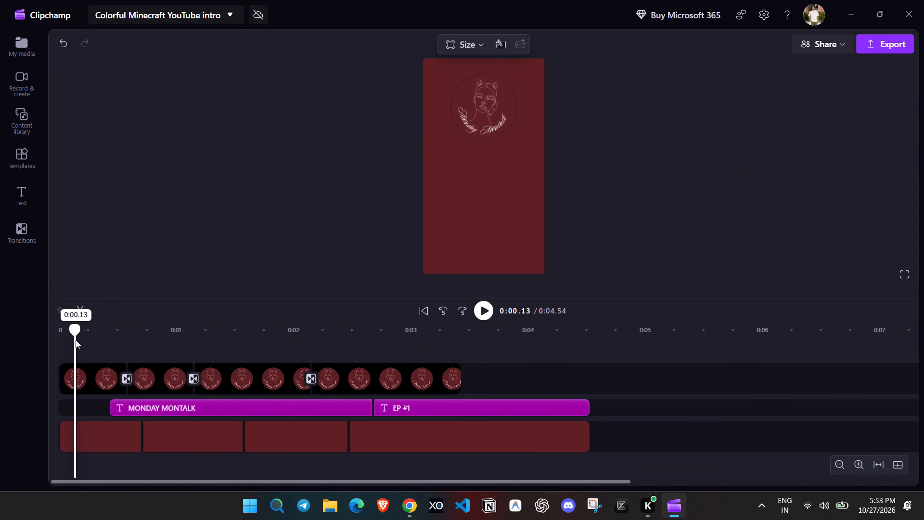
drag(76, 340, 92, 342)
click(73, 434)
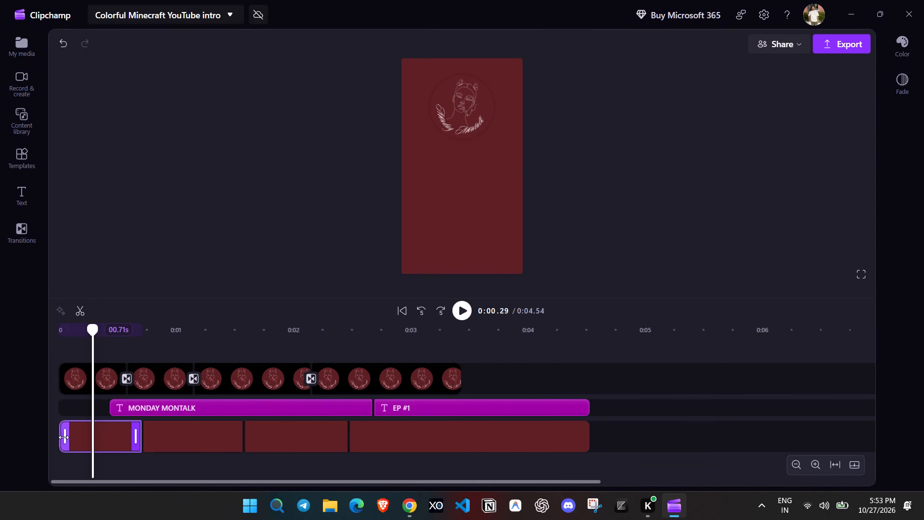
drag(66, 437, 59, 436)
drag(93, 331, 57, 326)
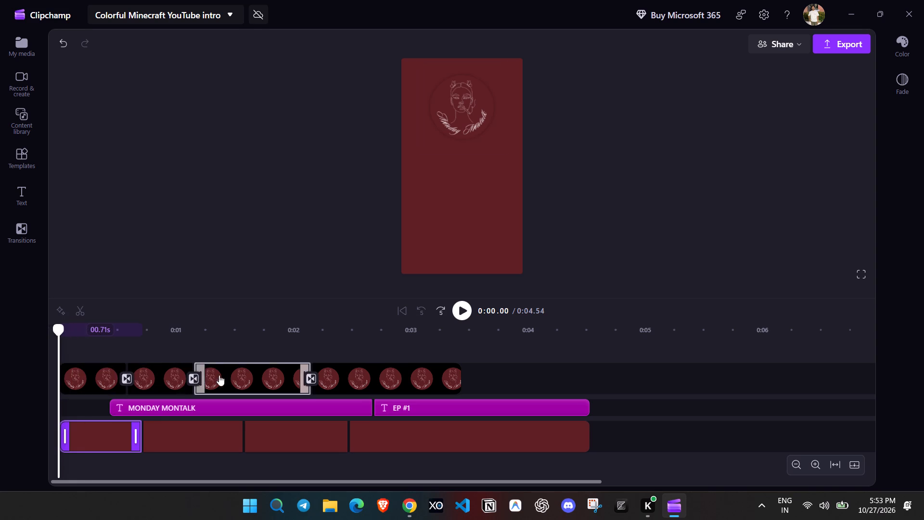
Set the MONDAY MONTALK title's font to Impact and its size to 88.
click(217, 411)
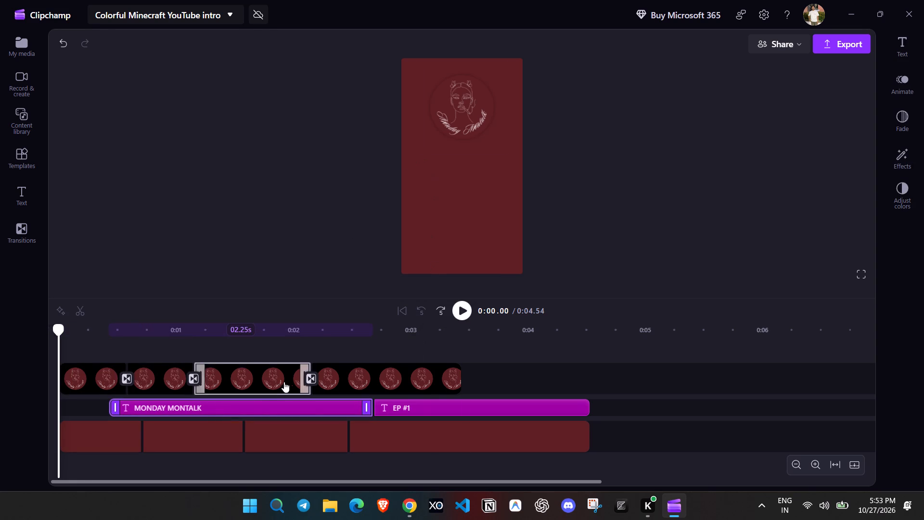
click(250, 404)
drag(63, 330, 125, 333)
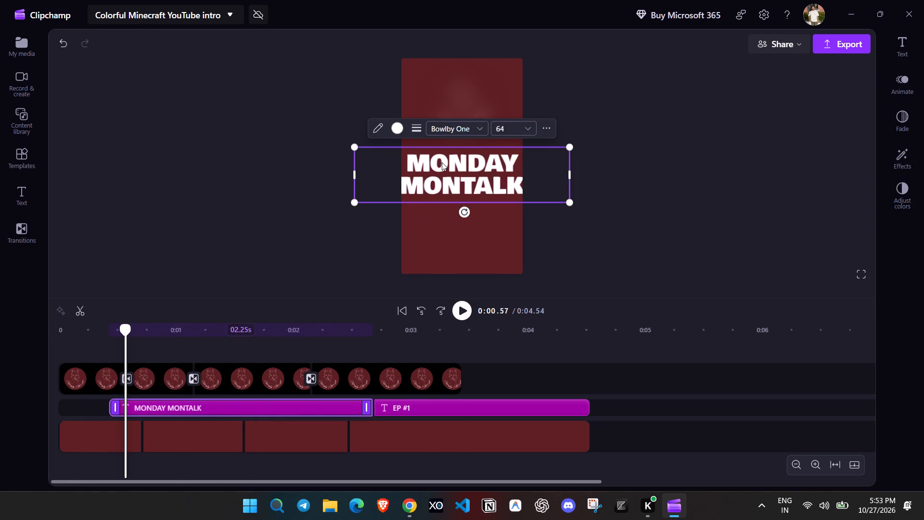
click(477, 130)
scroll(463, 167, up, 2)
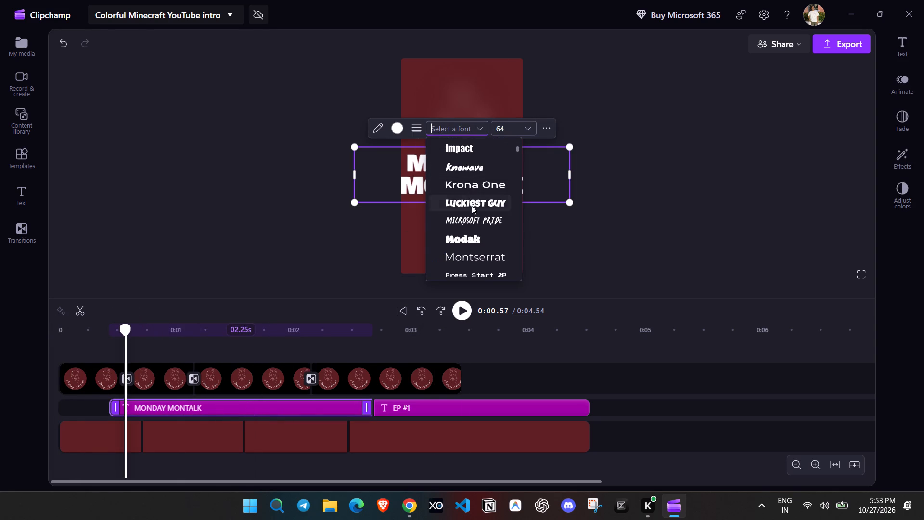
click(469, 152)
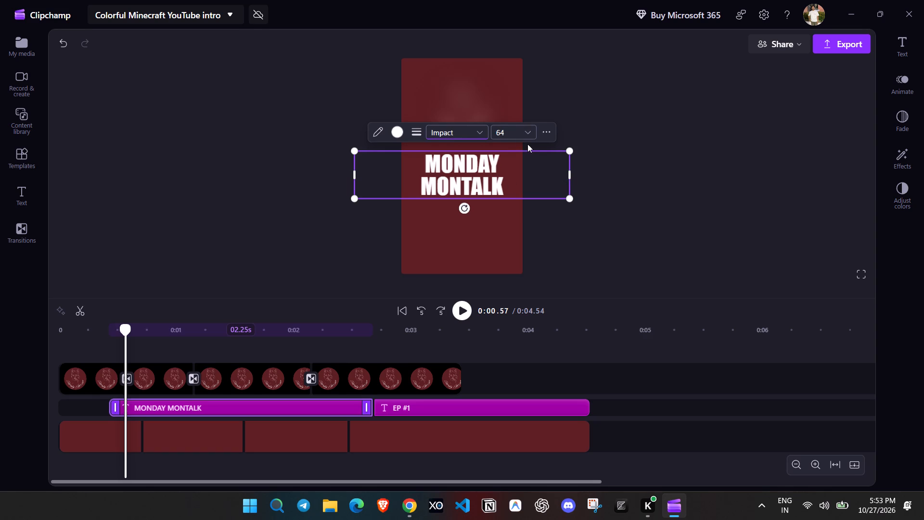
click(523, 135)
scroll(511, 196, down, 4)
click(518, 269)
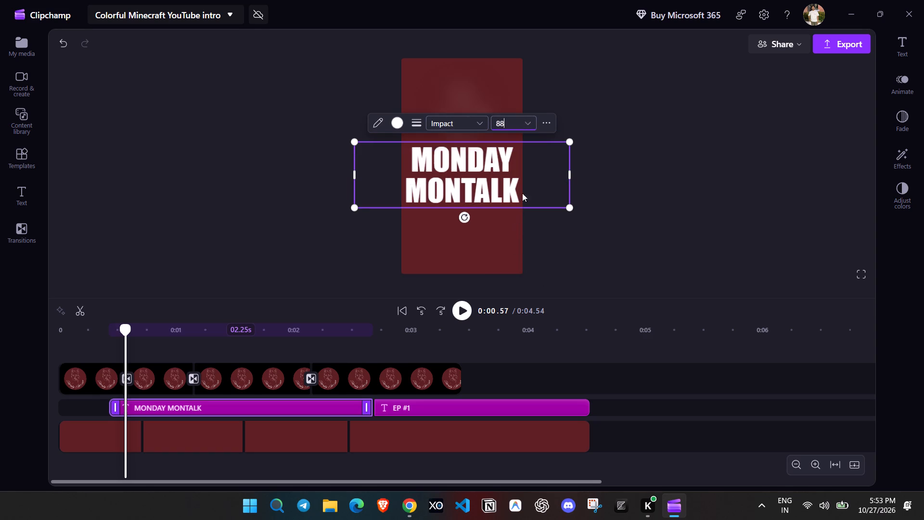
Fit the MONDAY MONTALK text box to the portrait frame's width, centre it just below the logo, and return the playhead to the start.
drag(572, 173, 471, 175)
click(575, 170)
drag(446, 172, 471, 174)
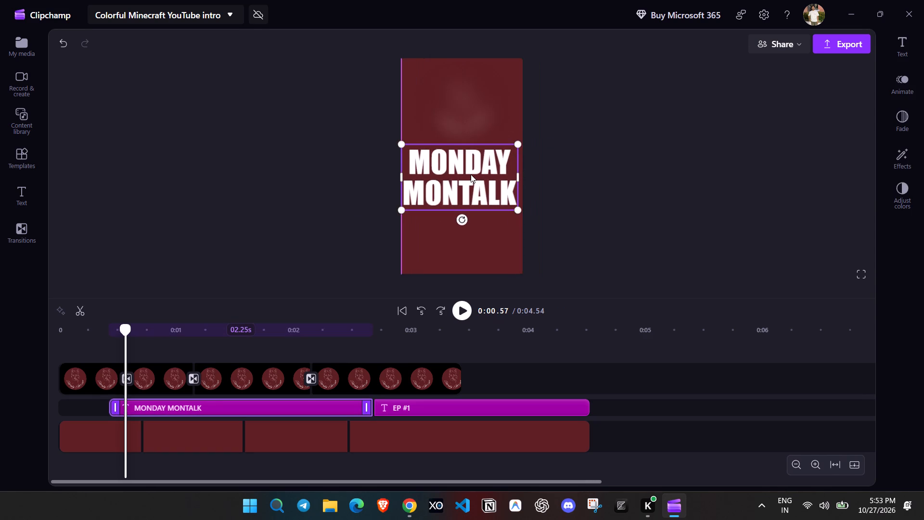
drag(471, 174, 473, 180)
drag(516, 150, 519, 145)
drag(492, 166, 489, 168)
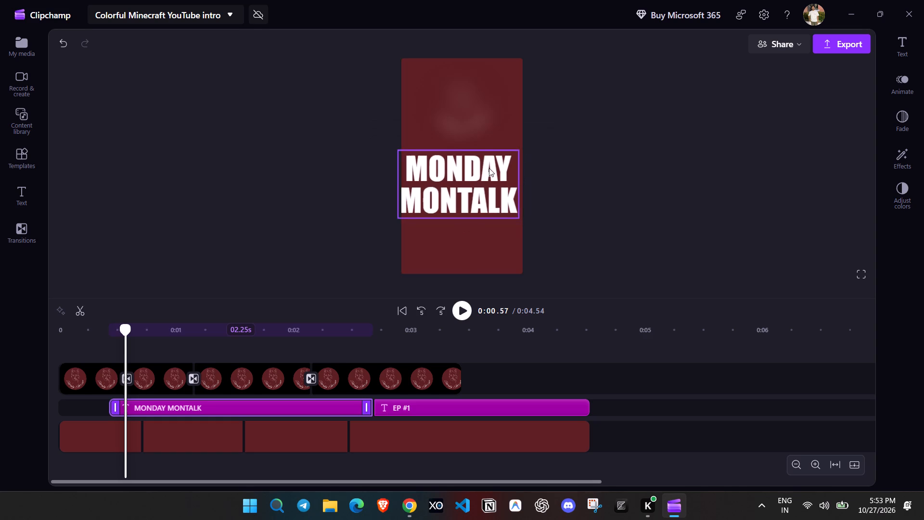
drag(489, 168, 494, 170)
click(620, 177)
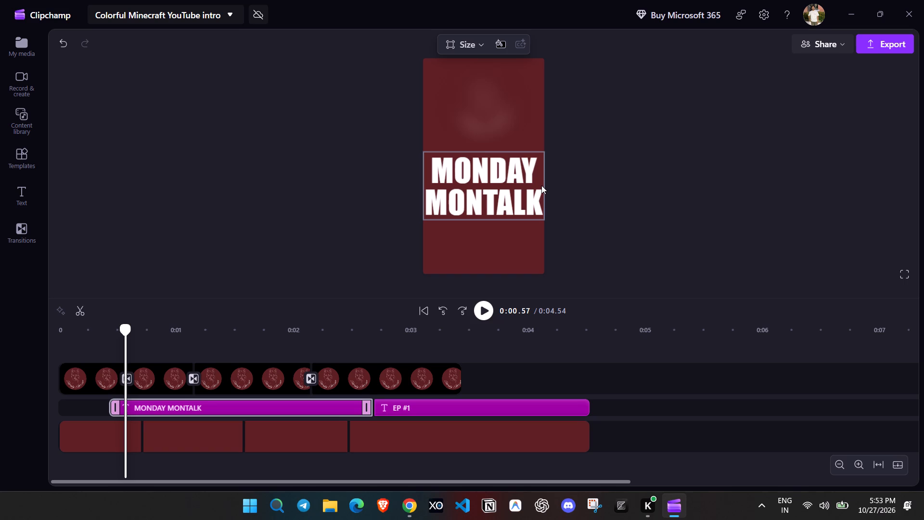
click(304, 195)
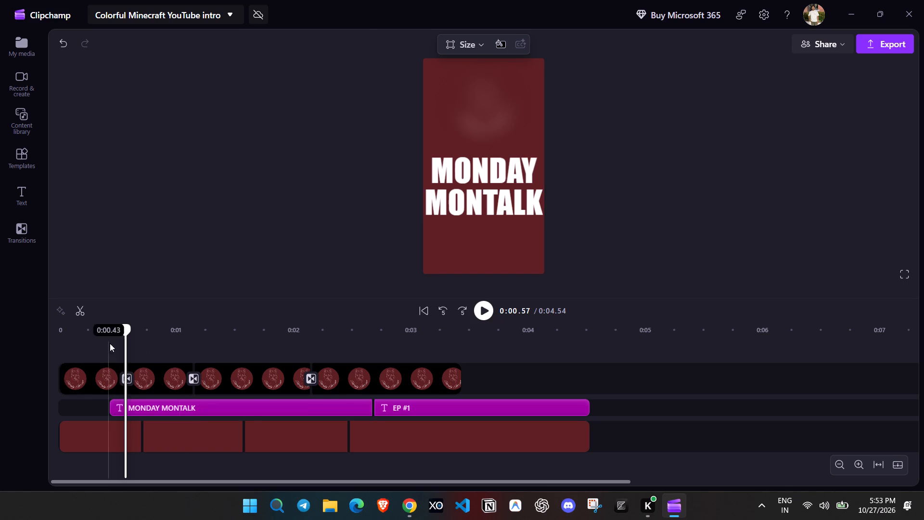
drag(128, 332, 40, 331)
click(413, 513)
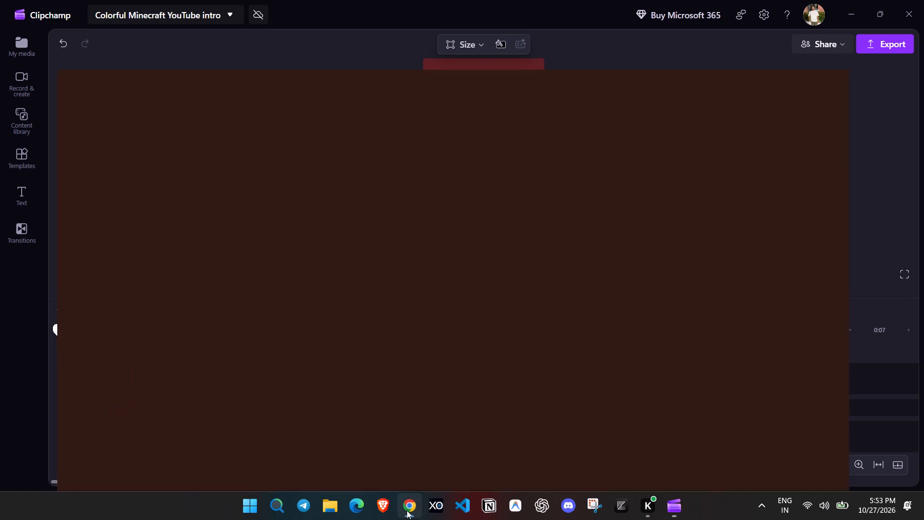
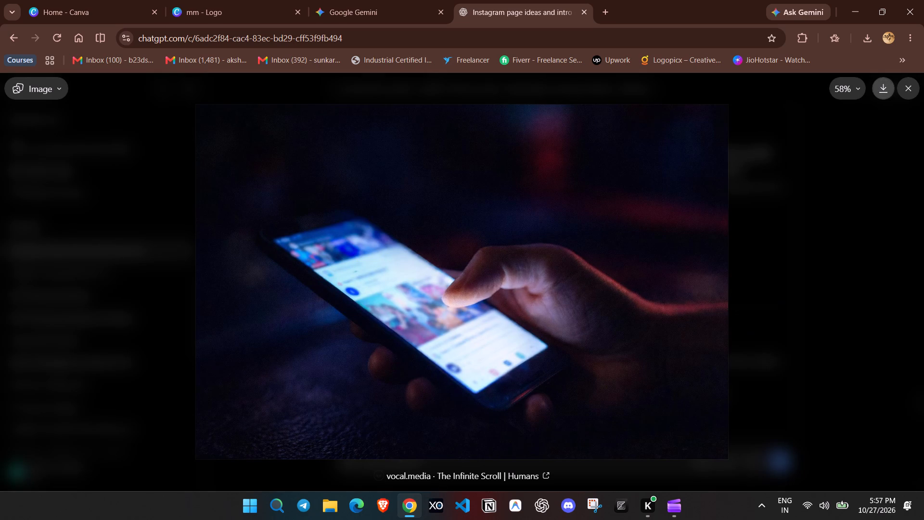
click(915, 82)
scroll(633, 124, up, 1)
scroll(589, 255, down, 1)
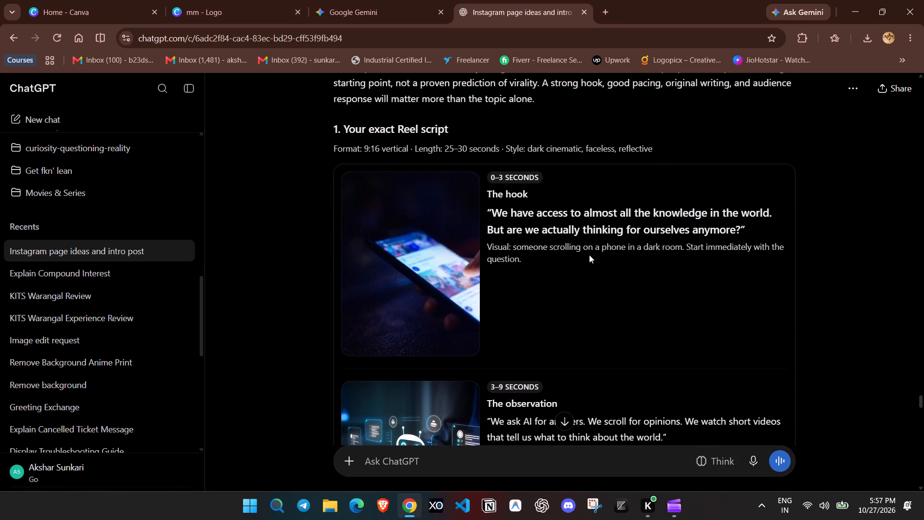
Switch to Clipchamp and duplicate the last red background clip twice to extend the background track.
click(667, 519)
click(501, 446)
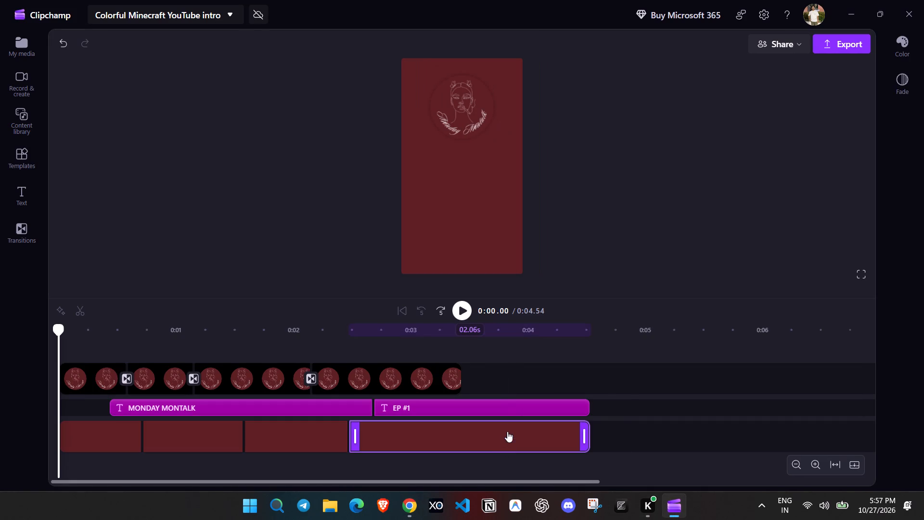
right_click(501, 439)
click(554, 288)
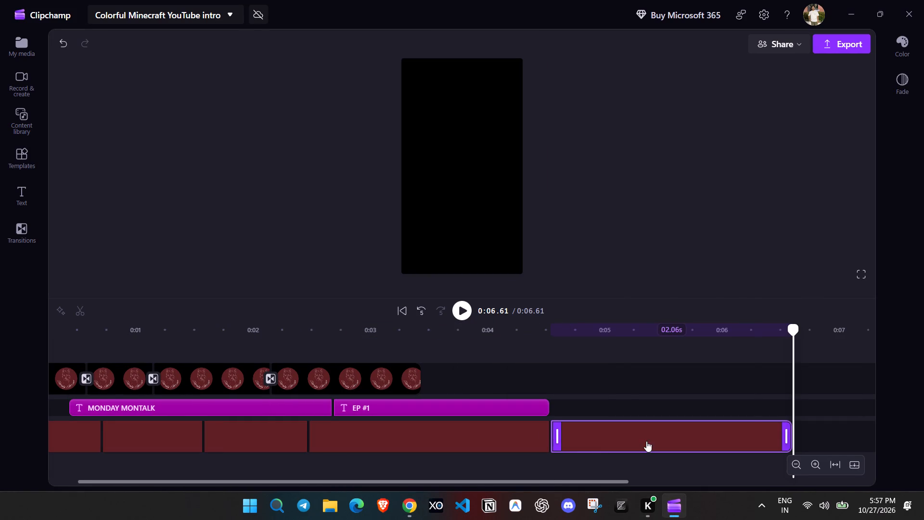
right_click(652, 438)
click(686, 285)
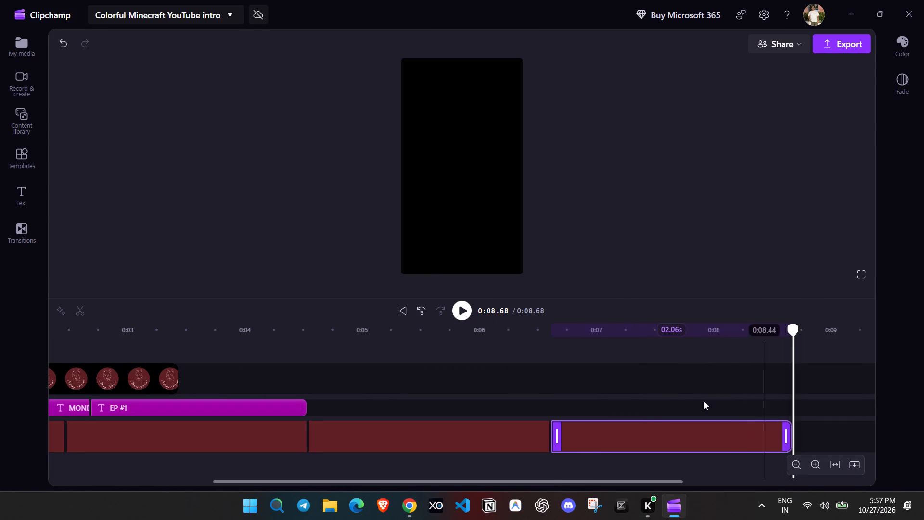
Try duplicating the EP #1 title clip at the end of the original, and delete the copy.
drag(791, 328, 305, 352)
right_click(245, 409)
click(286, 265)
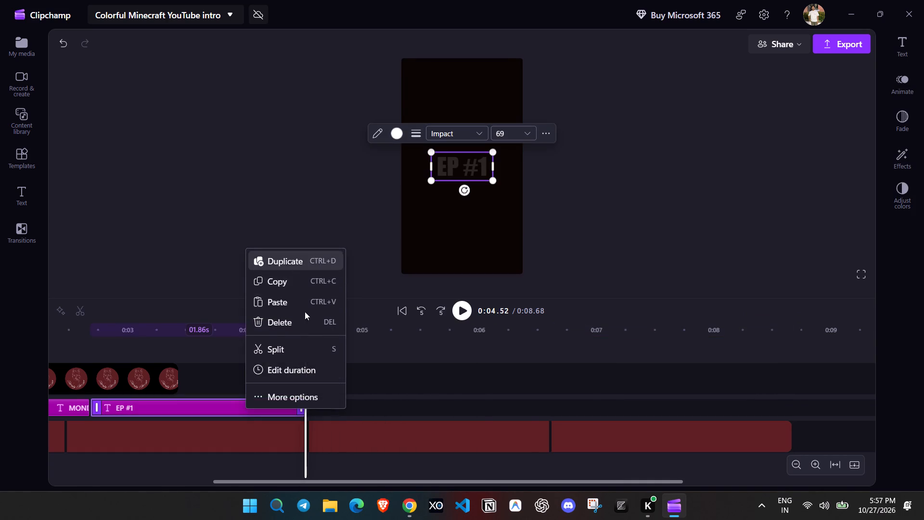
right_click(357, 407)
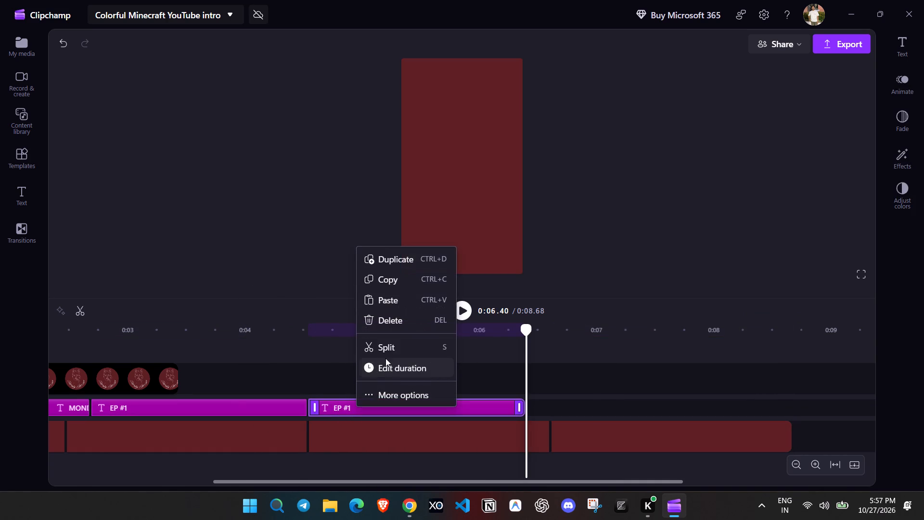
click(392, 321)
Return the playhead to the start of the timeline and check where the MONDAY MONTALK title appears.
drag(524, 333, 96, 347)
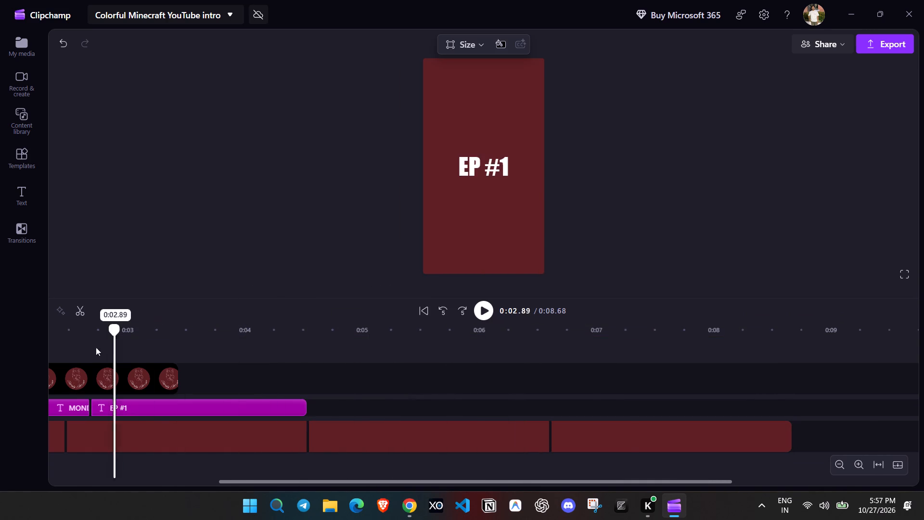
drag(96, 347, 40, 345)
drag(522, 484, 338, 483)
drag(242, 329, 15, 330)
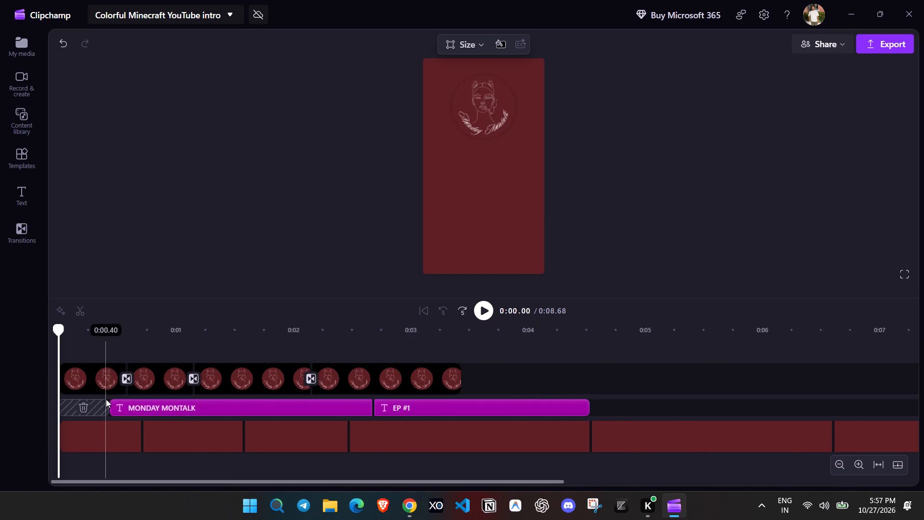
click(116, 406)
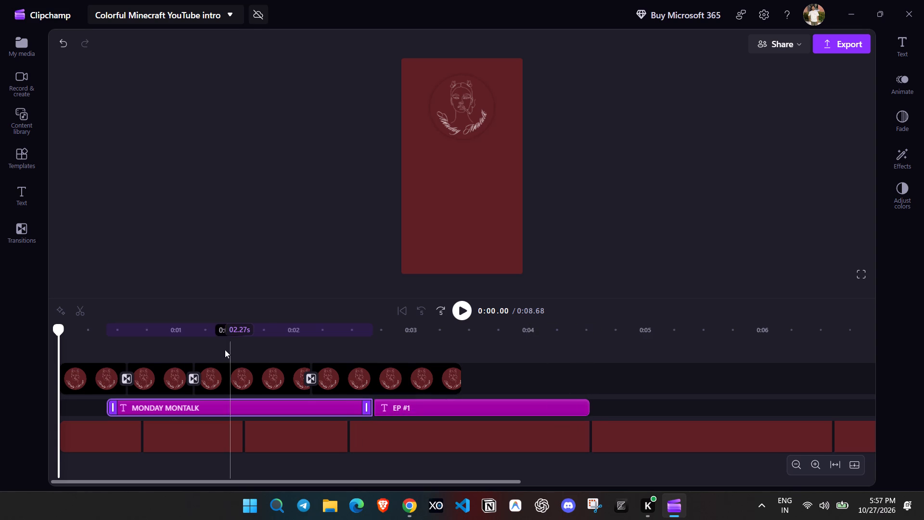
drag(58, 327, 131, 339)
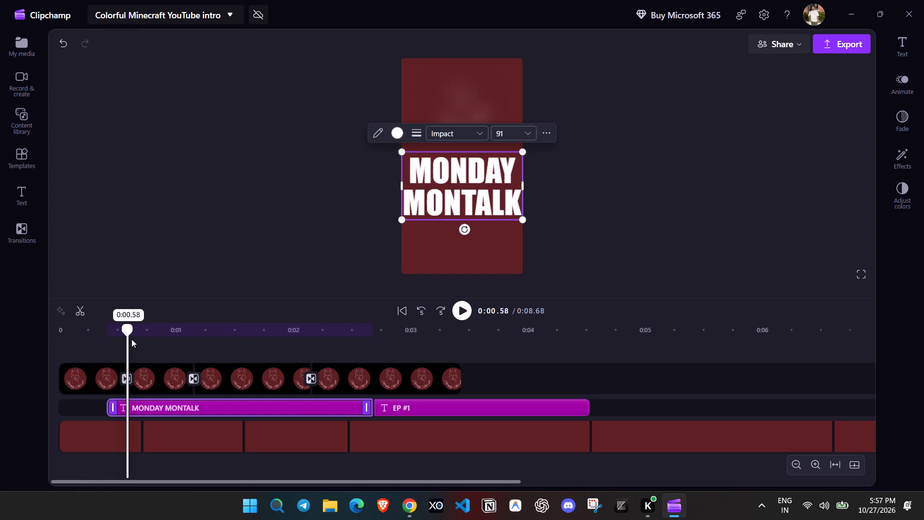
At about 2.78 s, enlarge the EP #1 title to size 123 and centre it in the frame below the logo.
drag(131, 339, 381, 359)
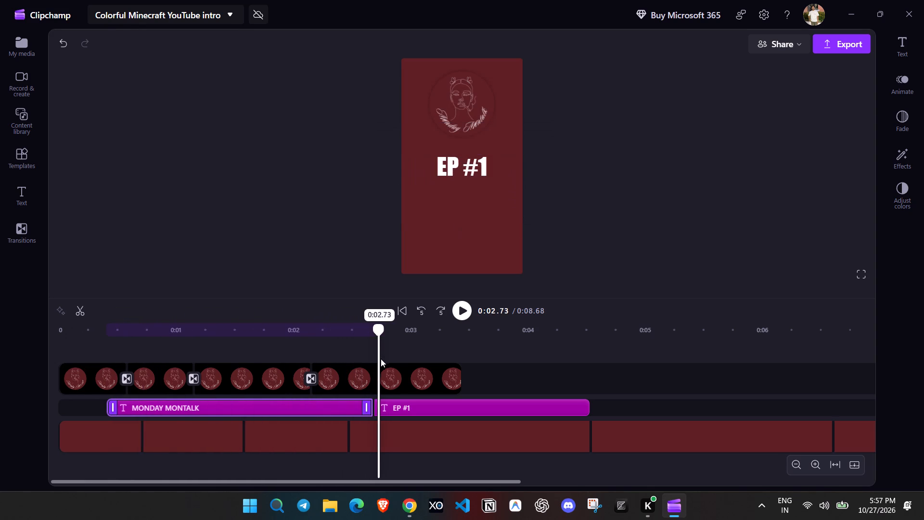
drag(381, 359, 385, 370)
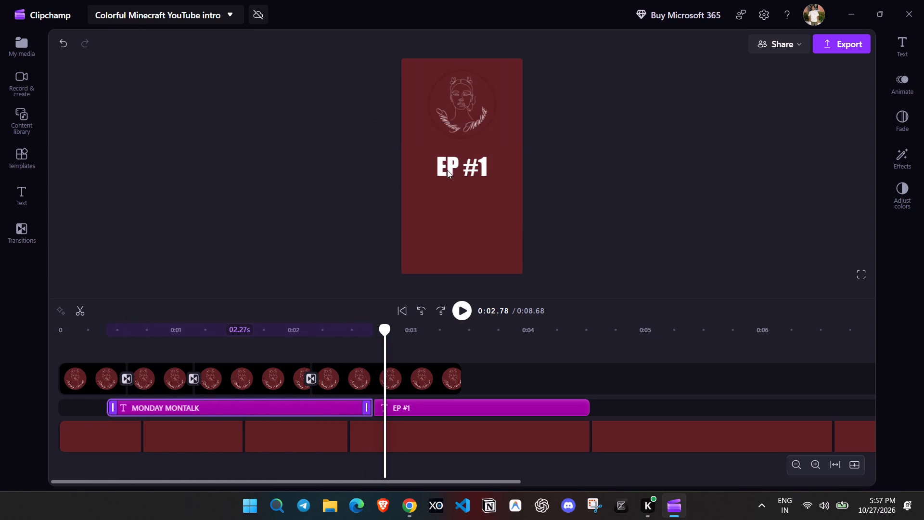
click(449, 166)
drag(494, 185, 531, 220)
drag(502, 181, 470, 187)
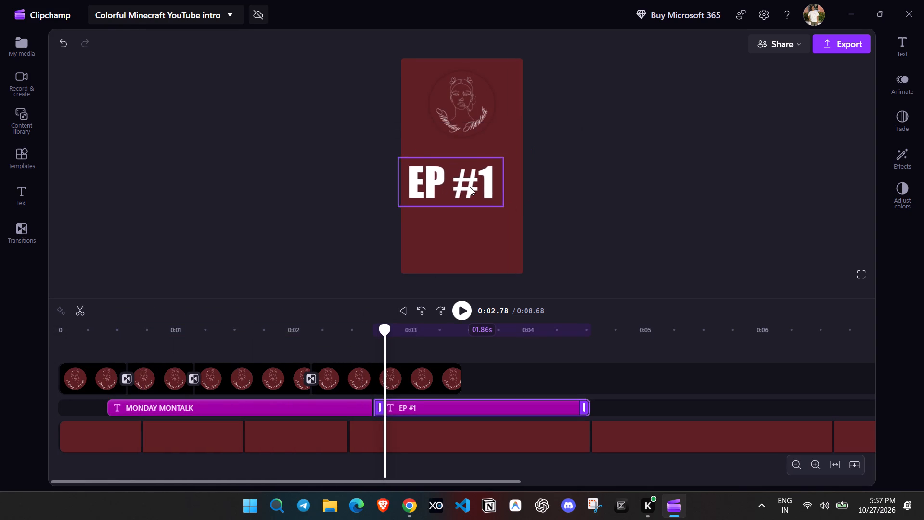
drag(470, 187, 478, 194)
drag(512, 167, 514, 167)
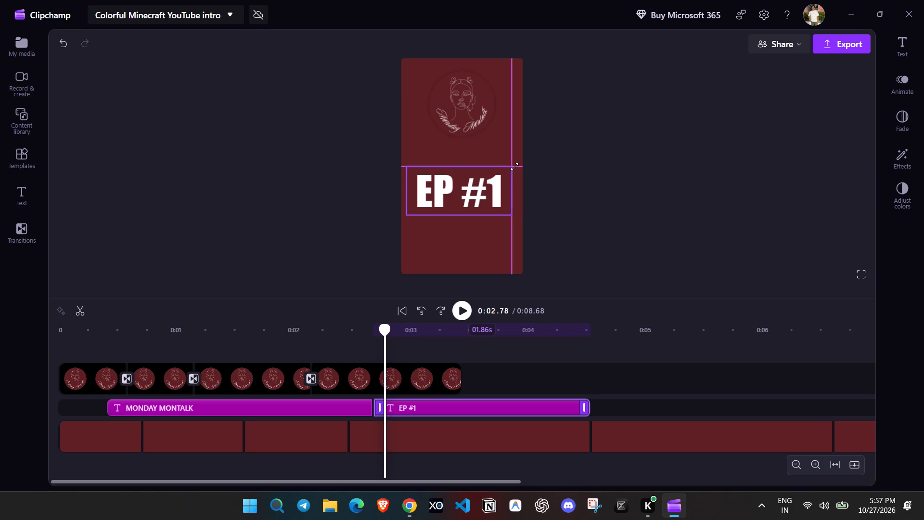
drag(514, 167, 517, 167)
click(477, 175)
click(571, 188)
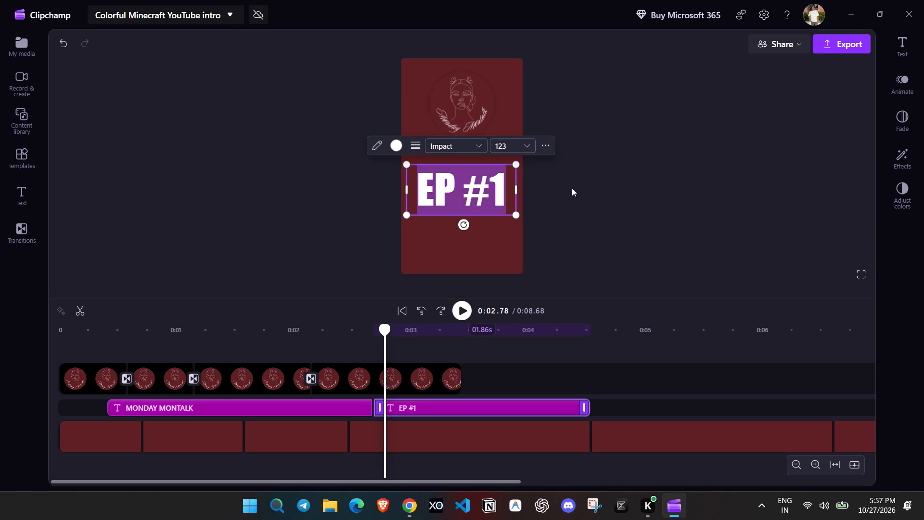
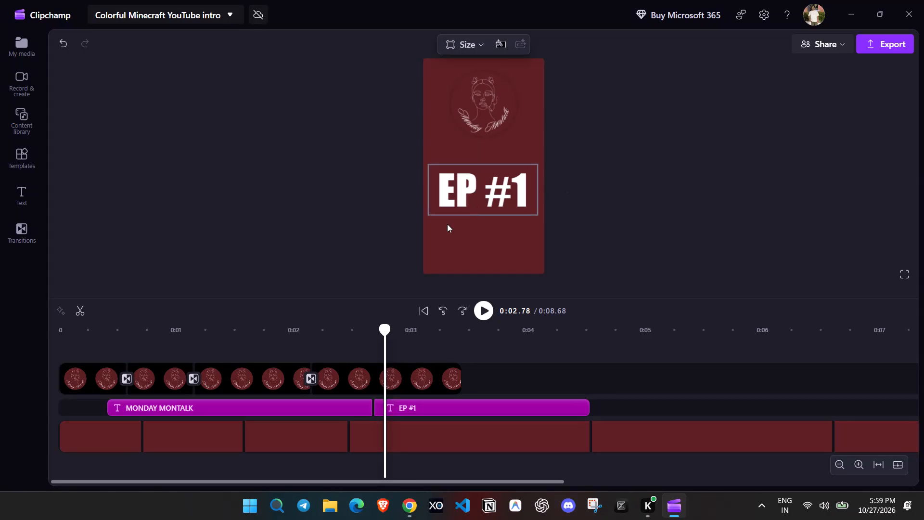
Play the whole intro from the beginning to review it, and return the playhead to the start of the timeline.
drag(382, 331, 22, 307)
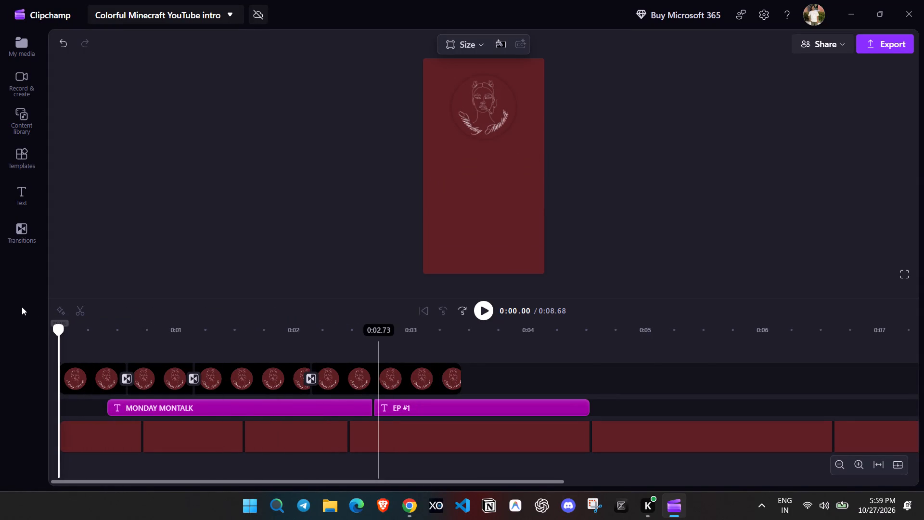
key(space)
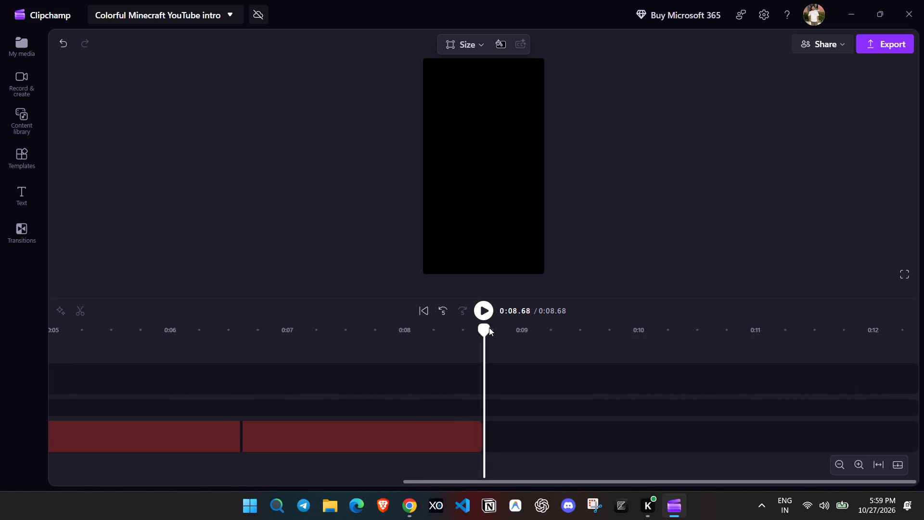
drag(489, 327, 31, 338)
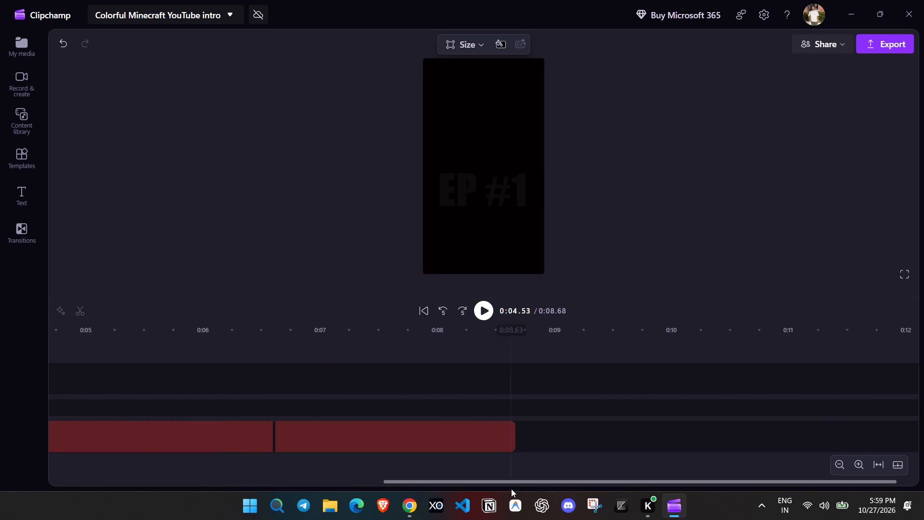
drag(511, 489, 503, 488)
drag(499, 481, 201, 484)
drag(529, 327, 260, 333)
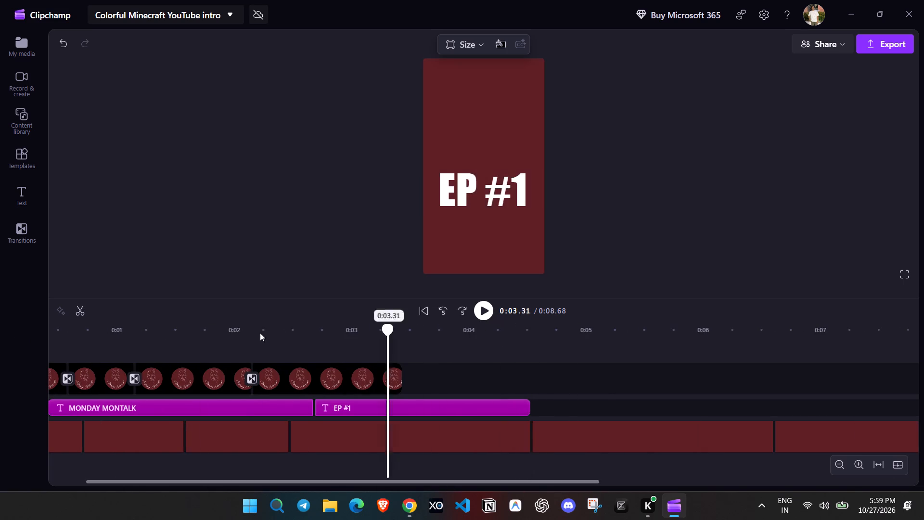
drag(260, 333, 39, 344)
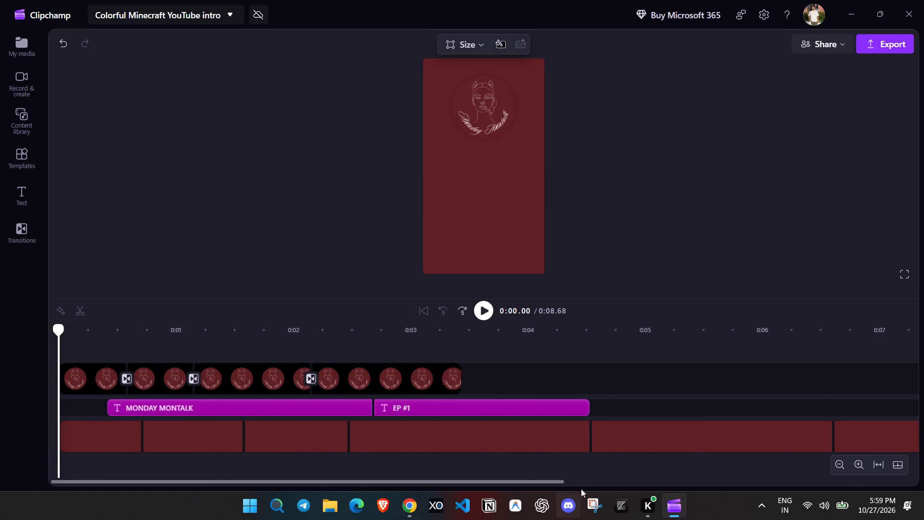
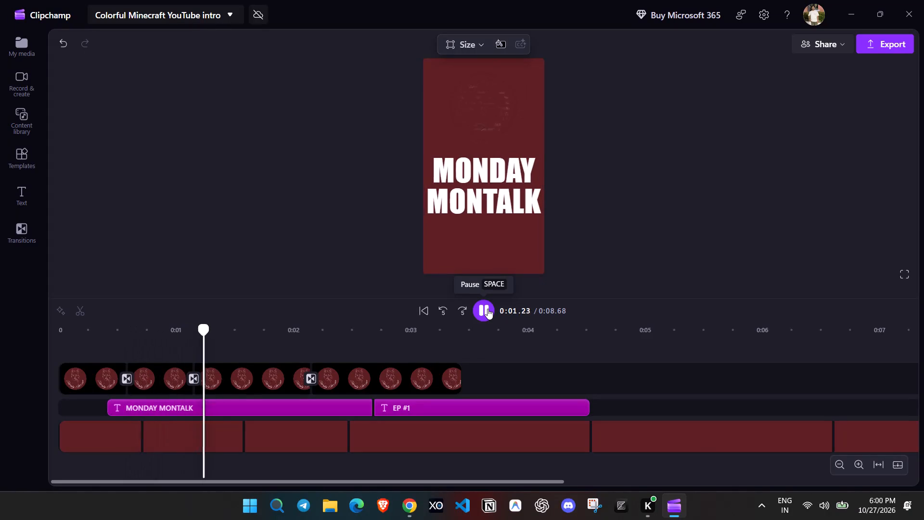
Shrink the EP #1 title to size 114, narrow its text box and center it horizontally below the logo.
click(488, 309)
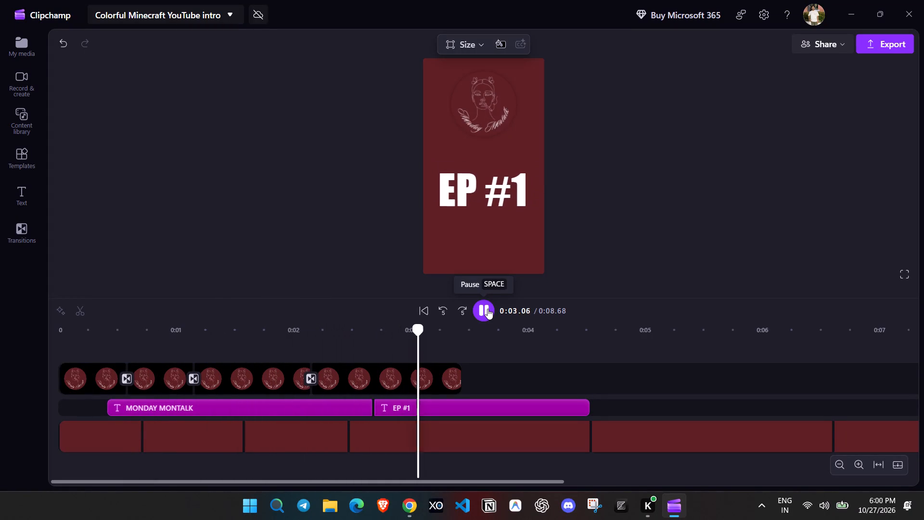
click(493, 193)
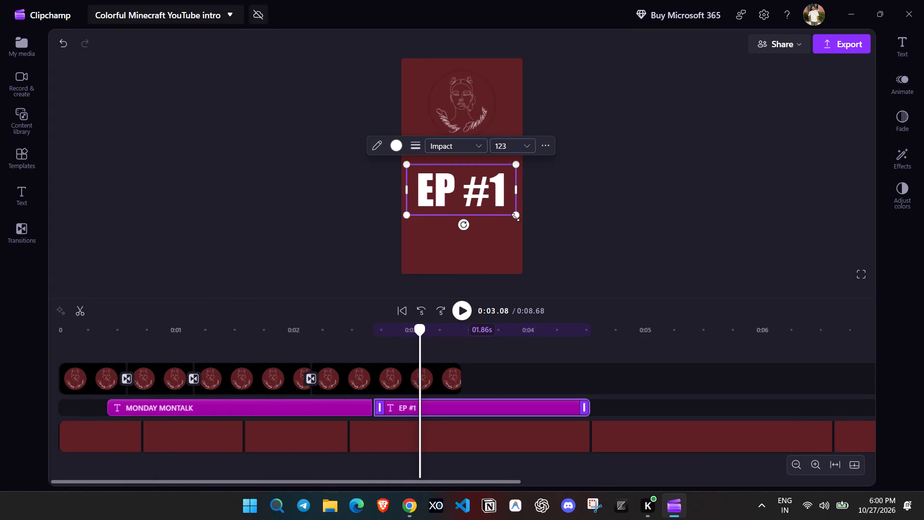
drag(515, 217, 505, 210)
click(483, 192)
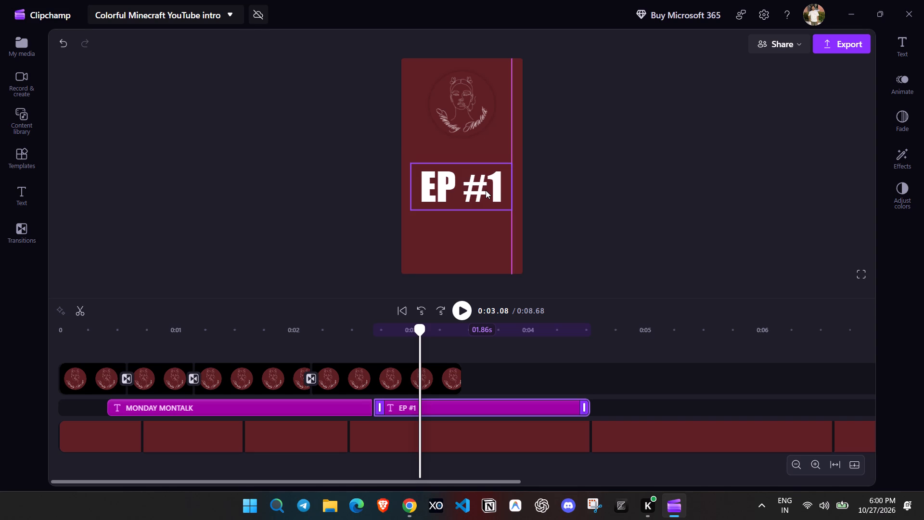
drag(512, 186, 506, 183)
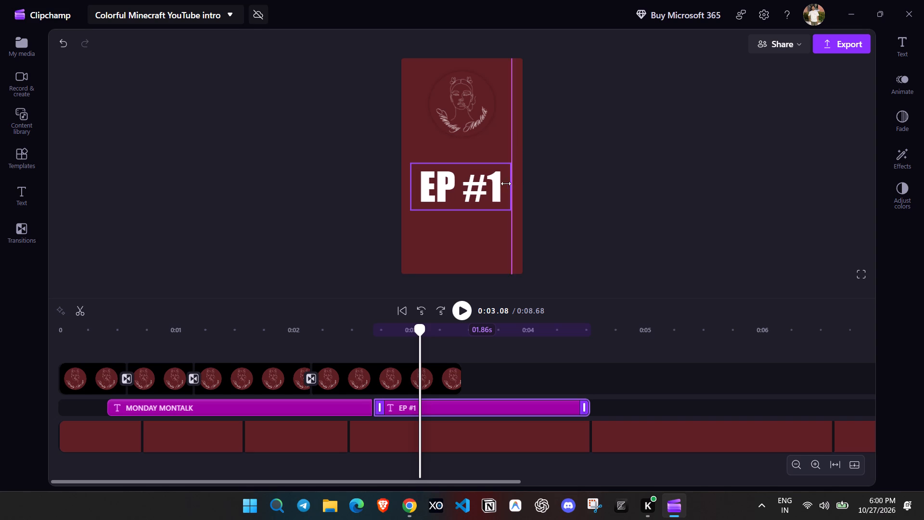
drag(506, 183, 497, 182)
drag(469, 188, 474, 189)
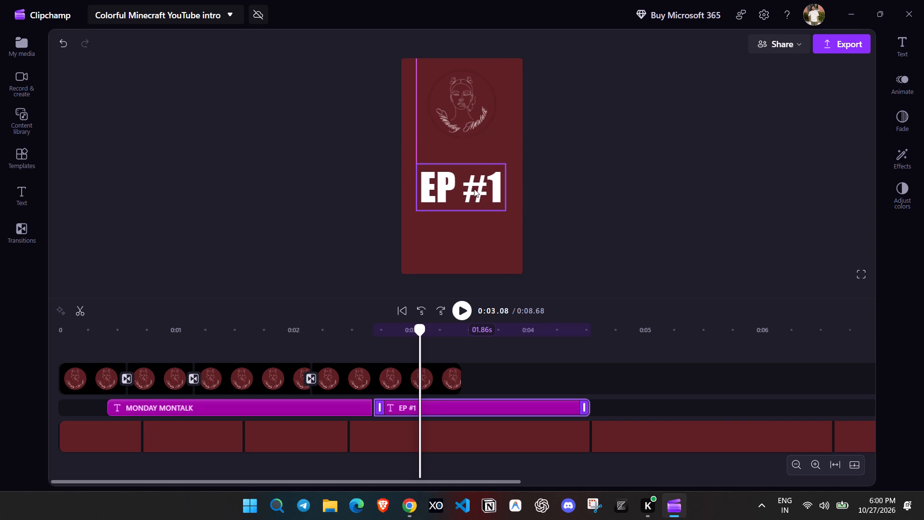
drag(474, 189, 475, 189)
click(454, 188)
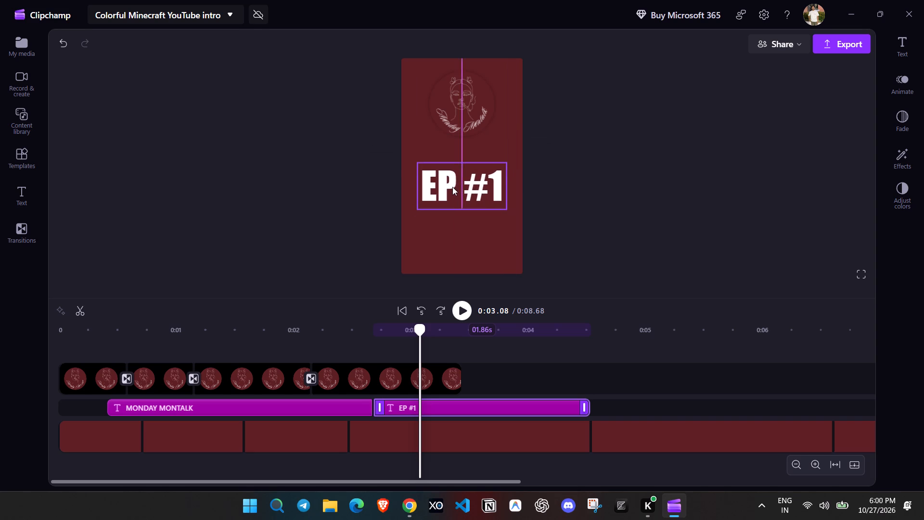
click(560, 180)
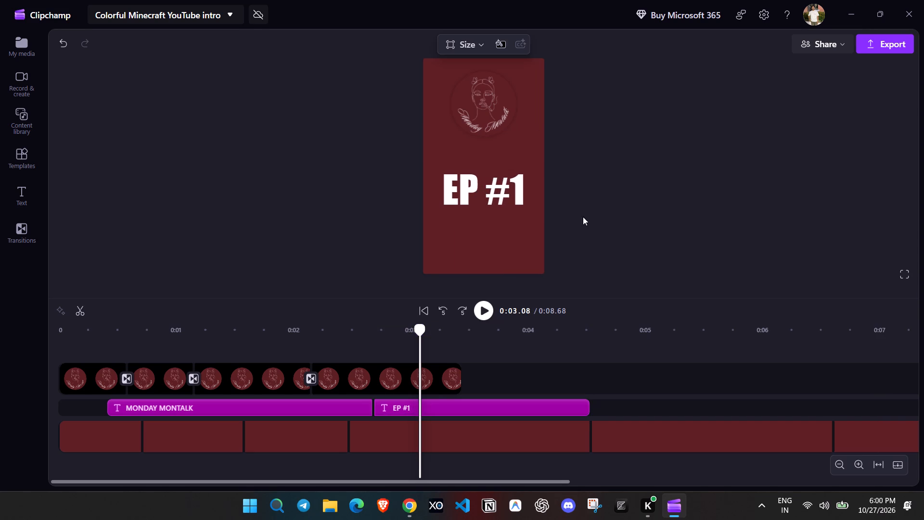
Change the EP #1 title's text to EPISODE 1.
drag(418, 330, 328, 338)
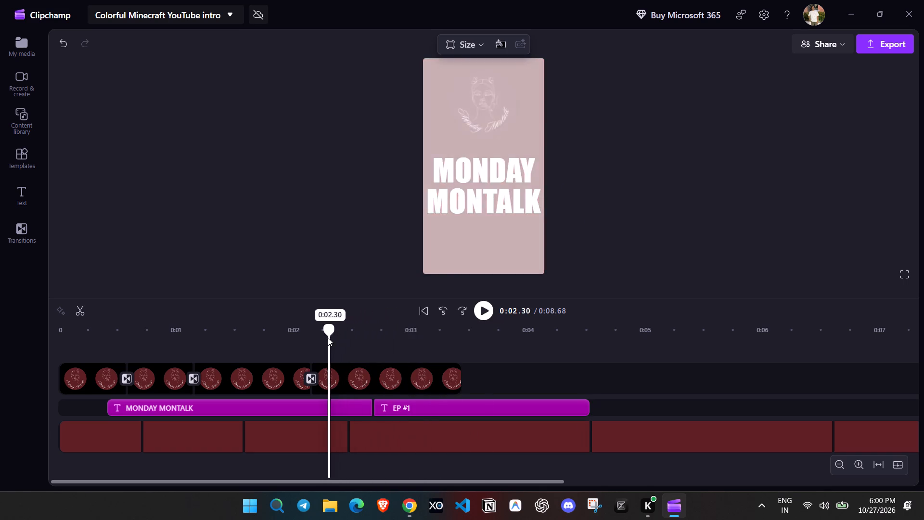
drag(328, 338, 402, 355)
click(496, 188)
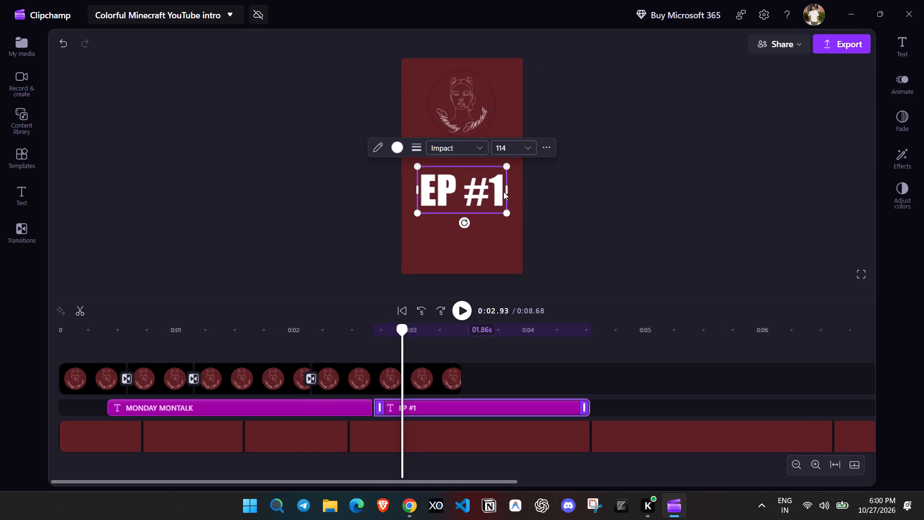
click(489, 184)
click(488, 184)
click(486, 193)
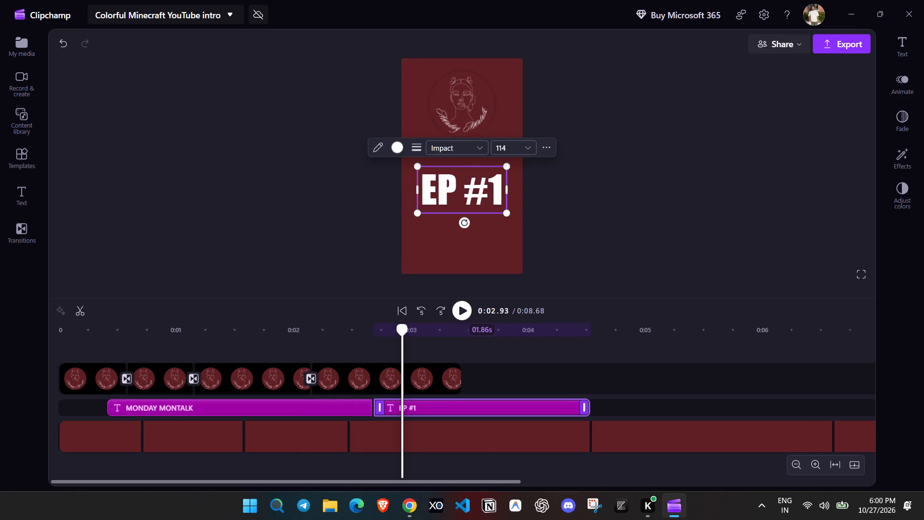
key(BackSpace)
key(BackSpace)
text(isode)
key(BackSpace)
key(BackSpace)
key(BackSpace)
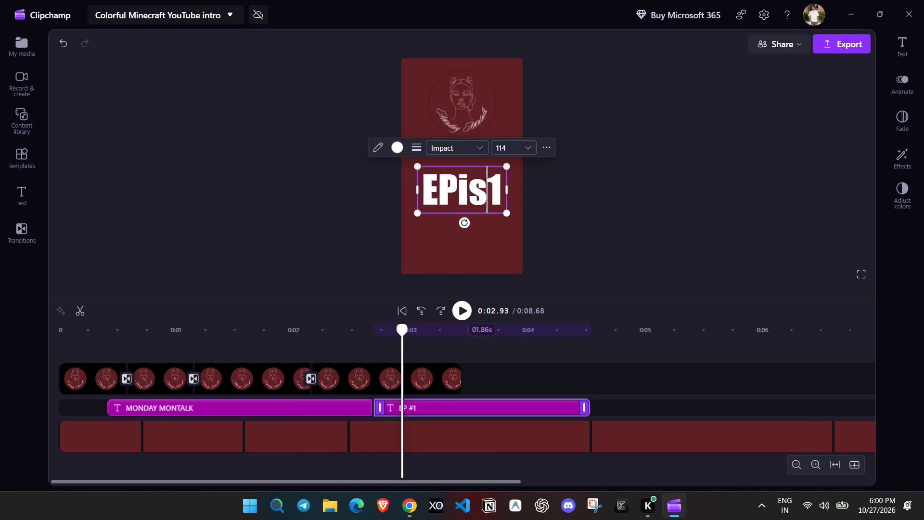
key(BackSpace)
key(BackSpace)
text(ISODE)
key(space)
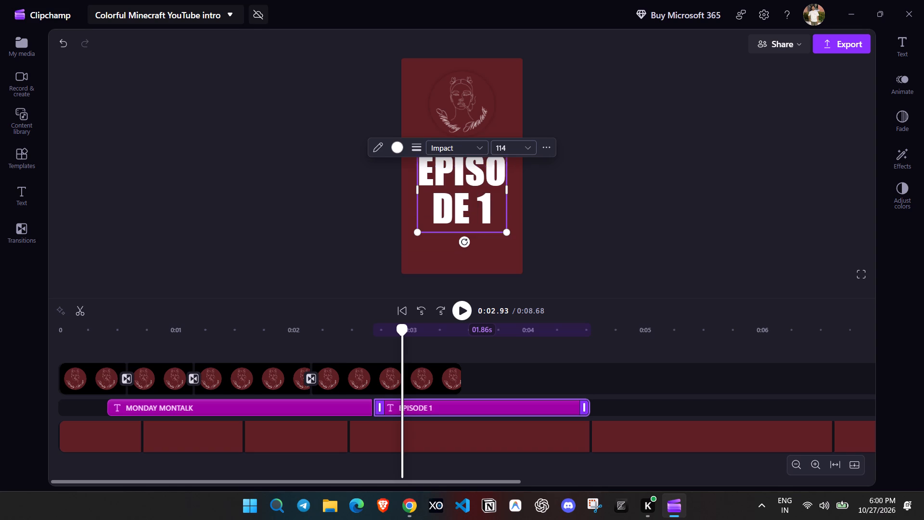
Widen and scale down the EPISODE 1 title so it fits on one line, and center it horizontally below the logo.
drag(507, 191, 553, 195)
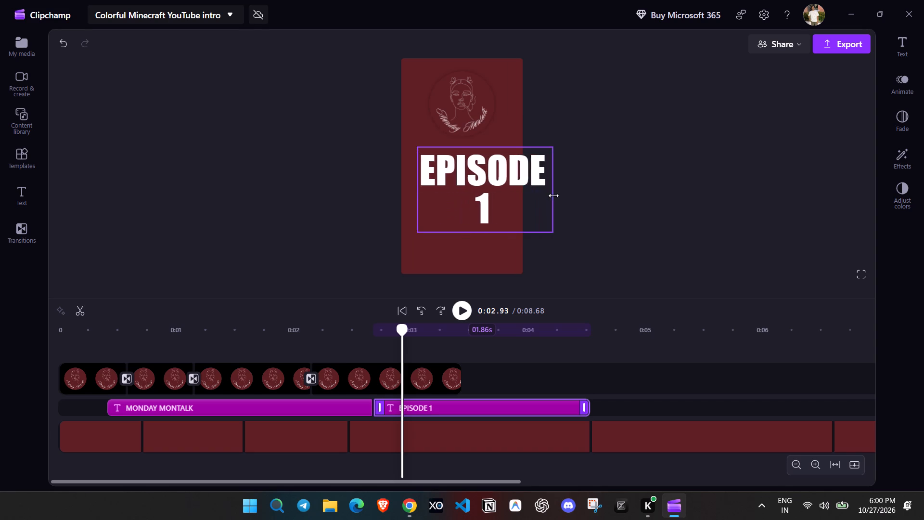
drag(553, 195, 577, 200)
drag(577, 215, 521, 195)
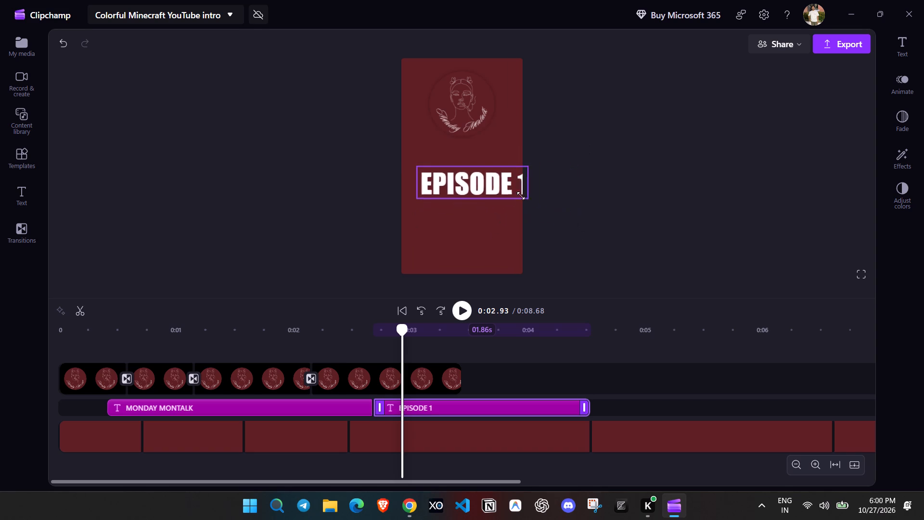
drag(521, 195, 518, 197)
drag(498, 180, 489, 188)
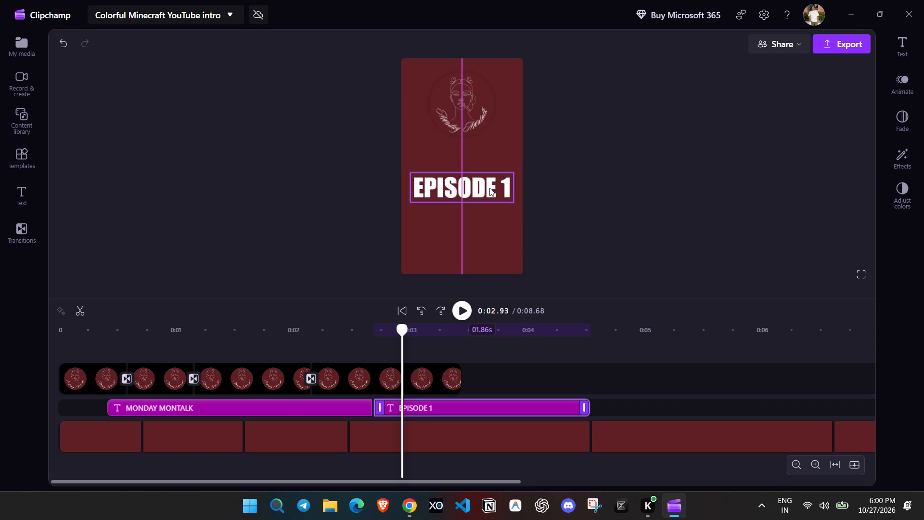
drag(489, 188, 492, 188)
click(579, 186)
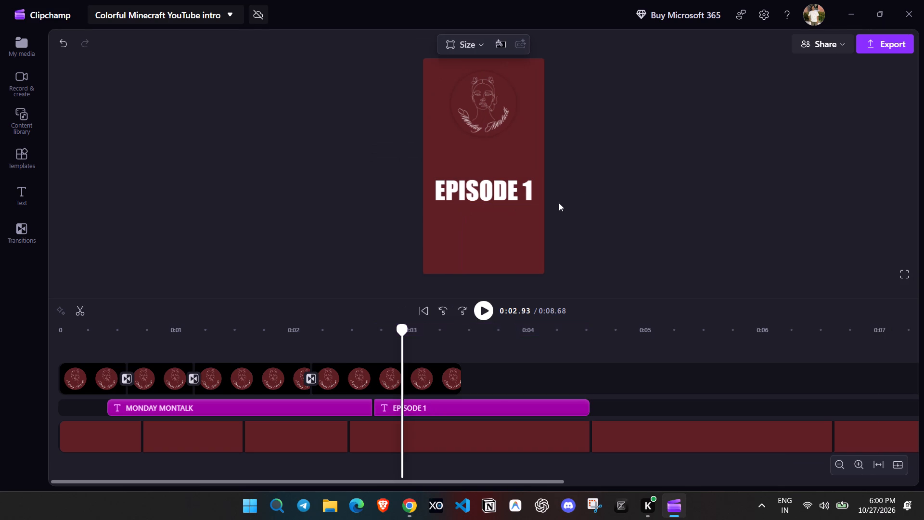
Play the EPISODE 1 title to review it, and check the empty stretch of text track after it.
click(475, 311)
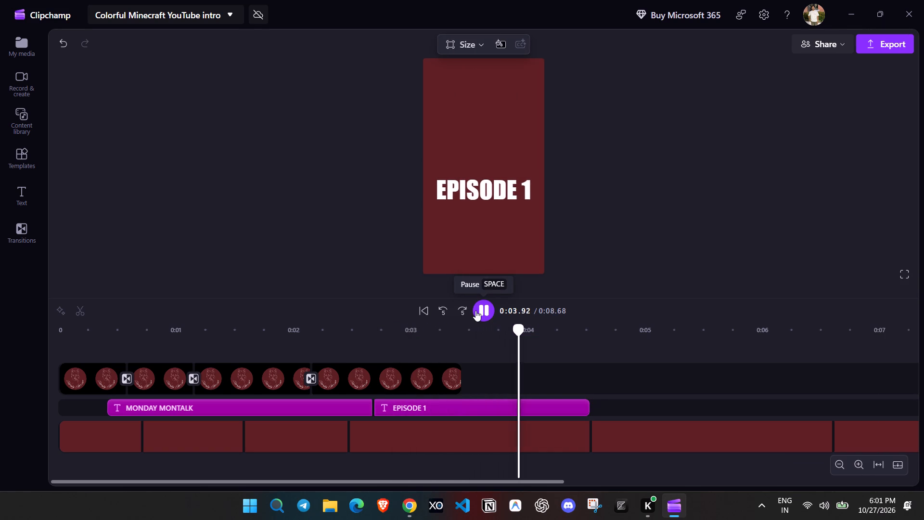
click(475, 311)
click(697, 411)
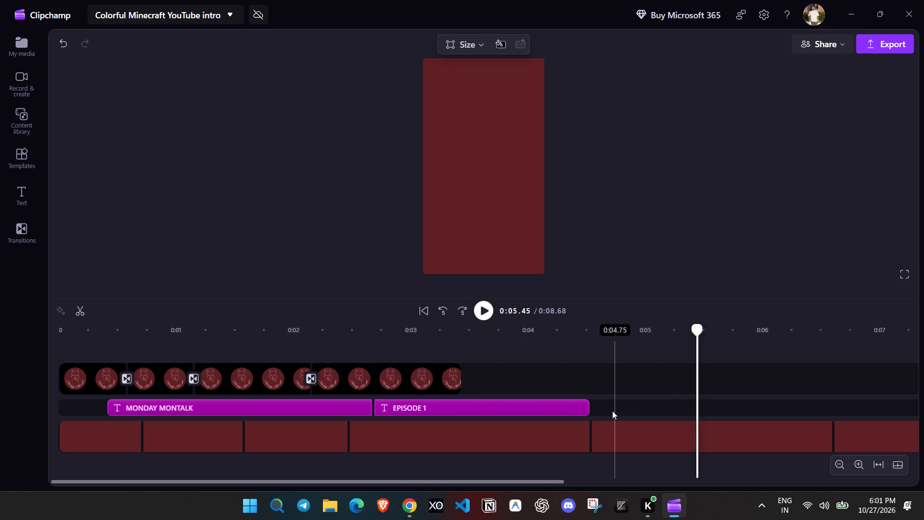
click(607, 409)
right_click(606, 408)
right_click(632, 406)
click(604, 410)
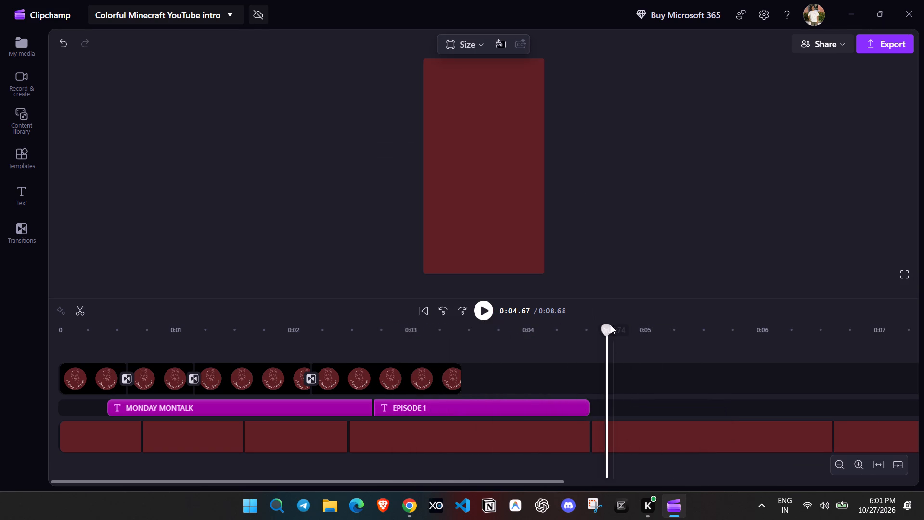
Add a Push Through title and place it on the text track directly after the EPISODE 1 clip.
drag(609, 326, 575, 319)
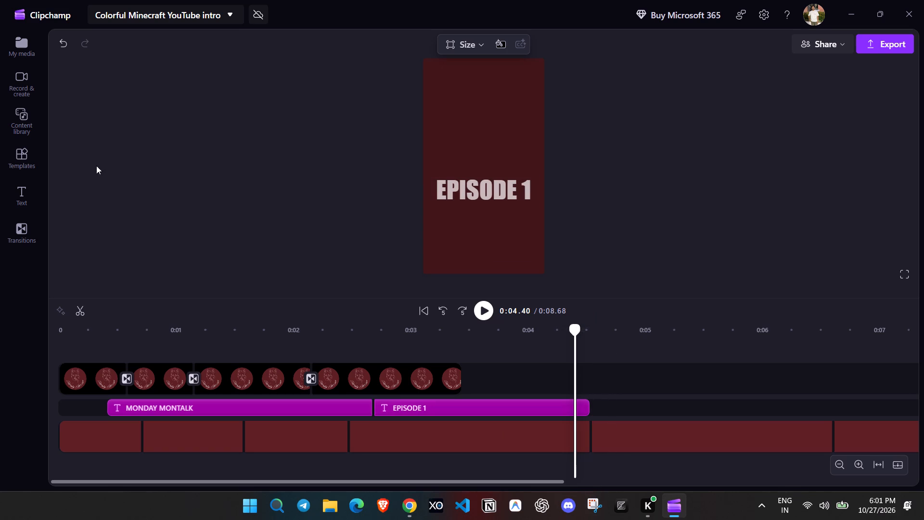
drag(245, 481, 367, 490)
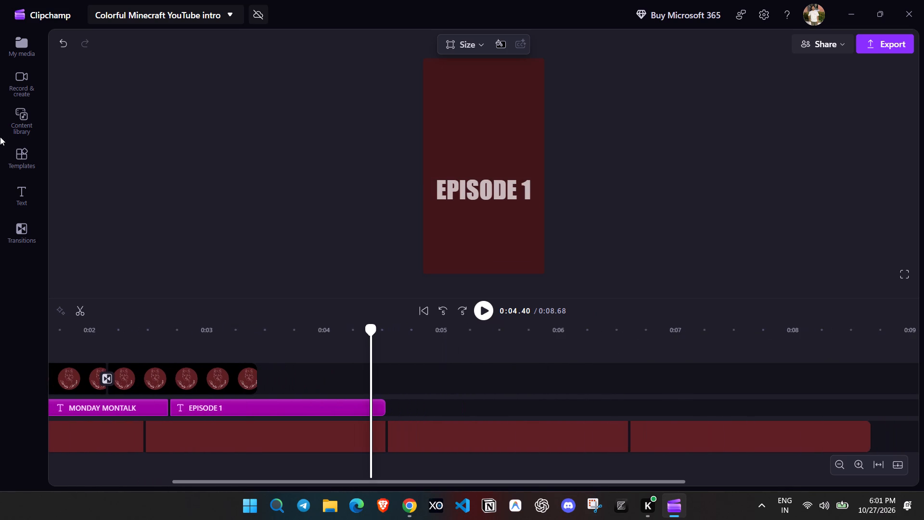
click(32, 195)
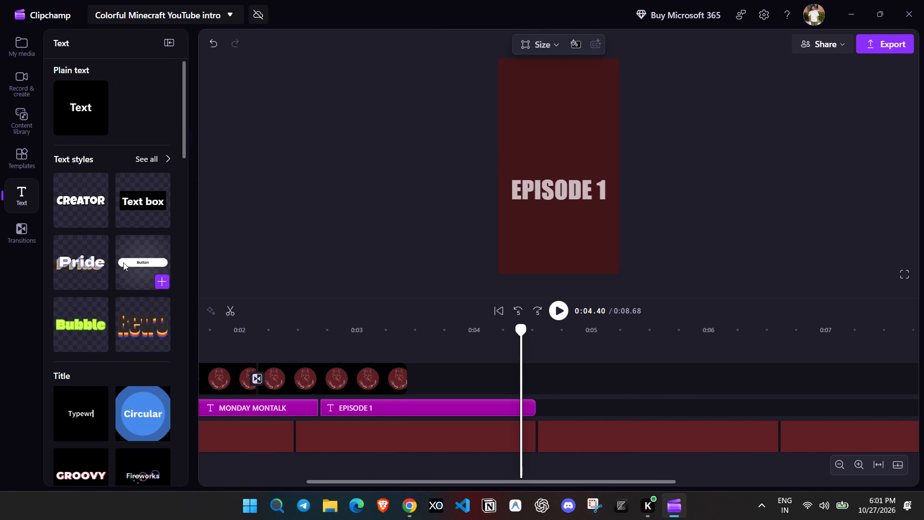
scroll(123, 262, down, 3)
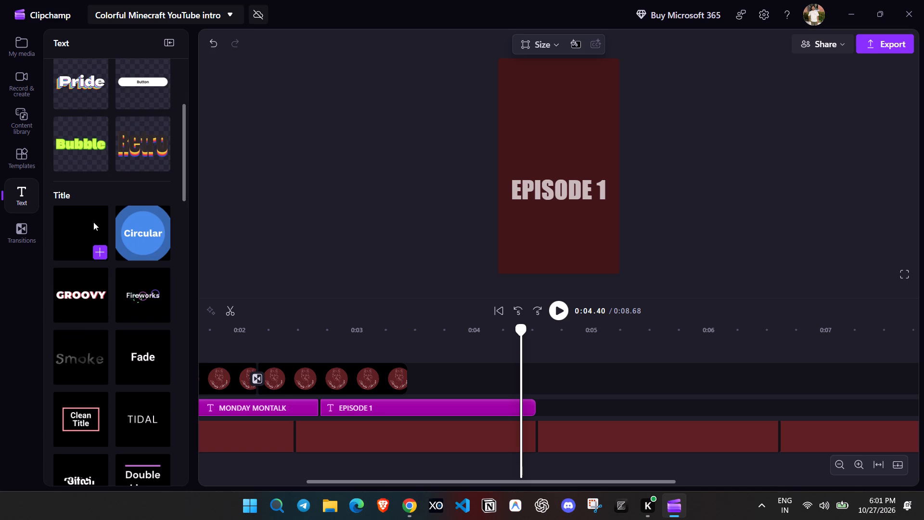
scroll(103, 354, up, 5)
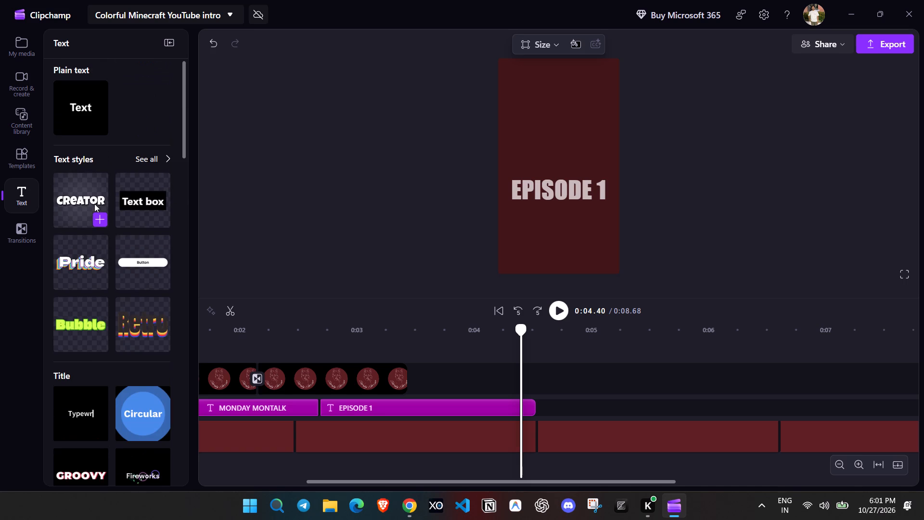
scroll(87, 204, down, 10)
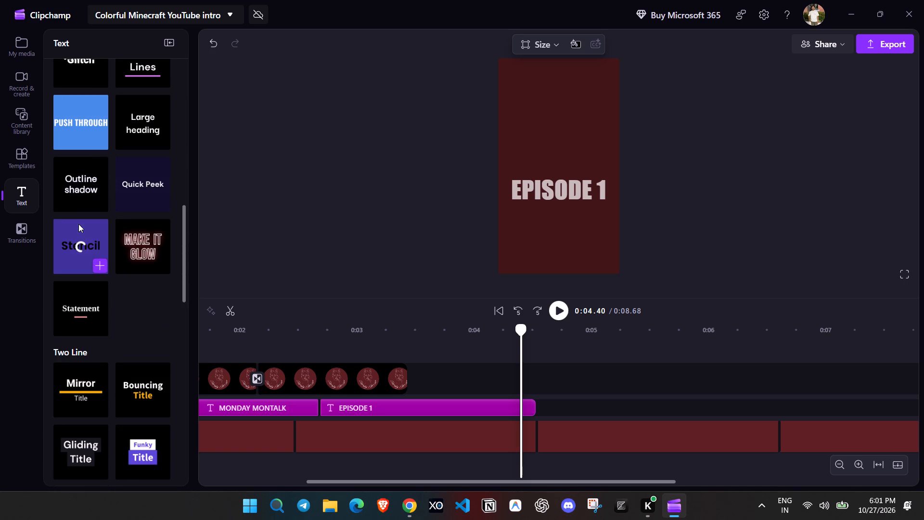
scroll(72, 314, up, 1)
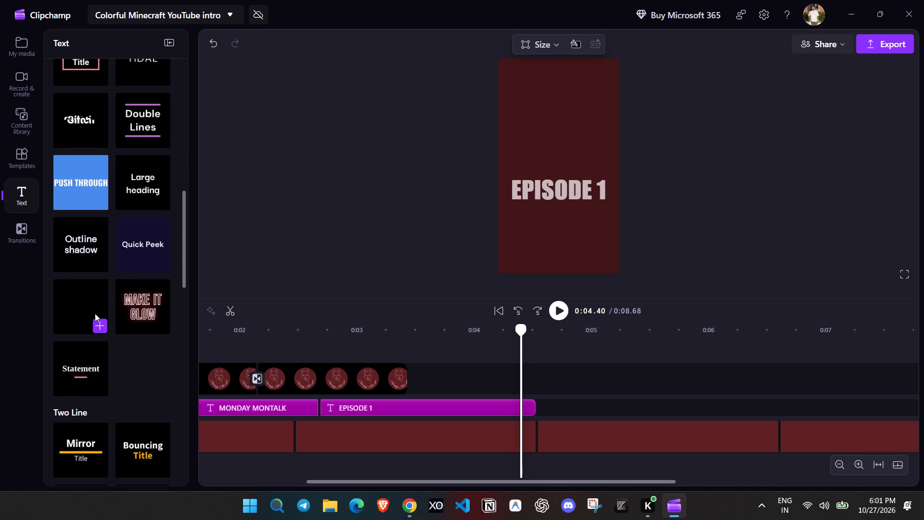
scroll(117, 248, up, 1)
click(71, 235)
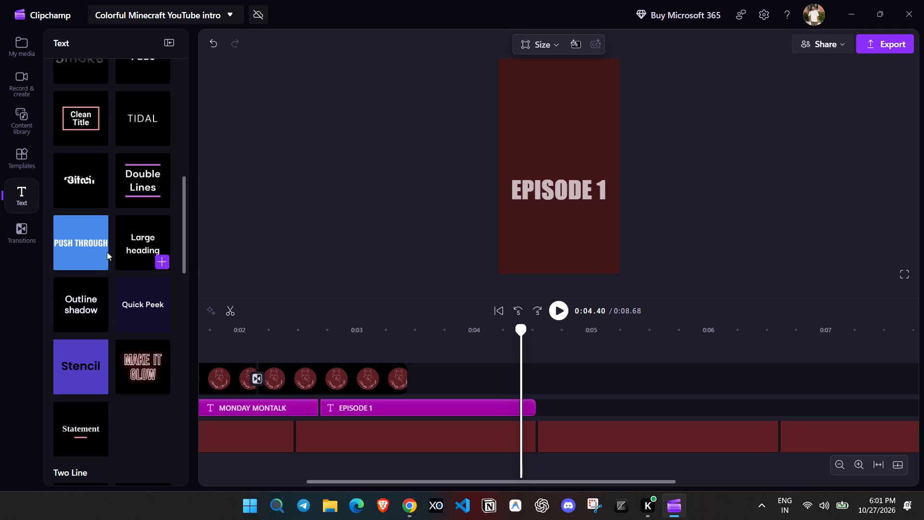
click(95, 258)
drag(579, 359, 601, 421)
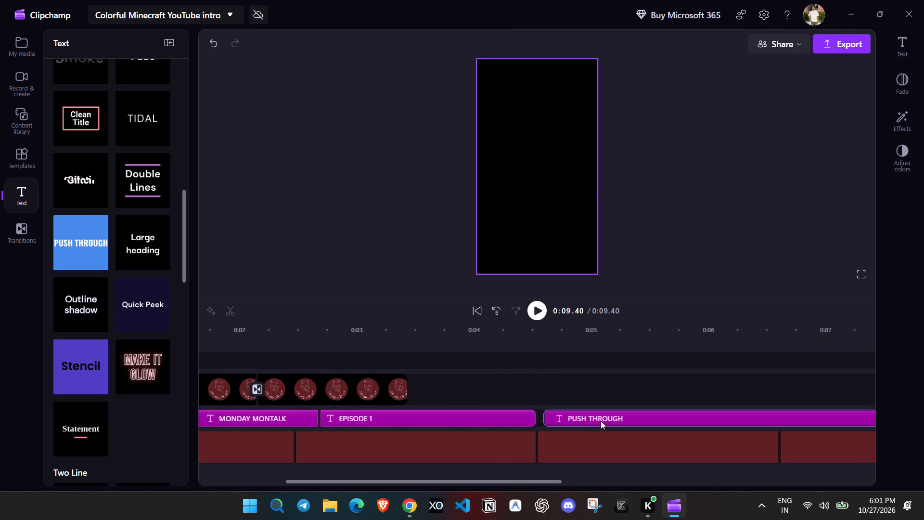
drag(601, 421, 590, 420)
Play the timeline from just before the Push Through title to preview its animation.
drag(454, 485, 511, 493)
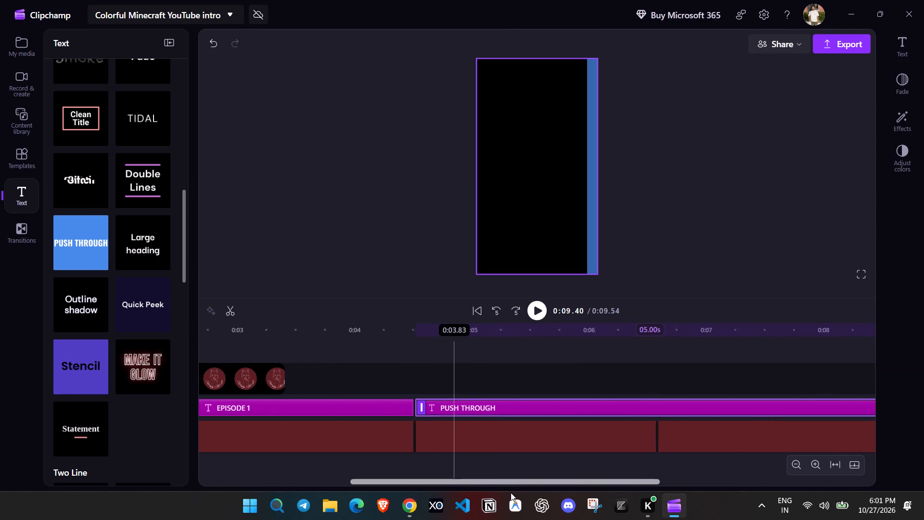
drag(511, 493, 513, 493)
click(446, 409)
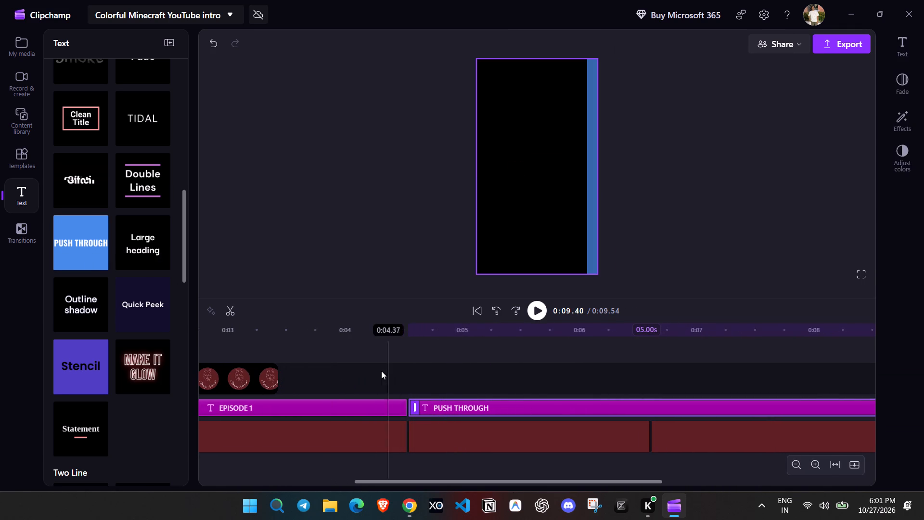
click(379, 373)
click(554, 302)
click(561, 308)
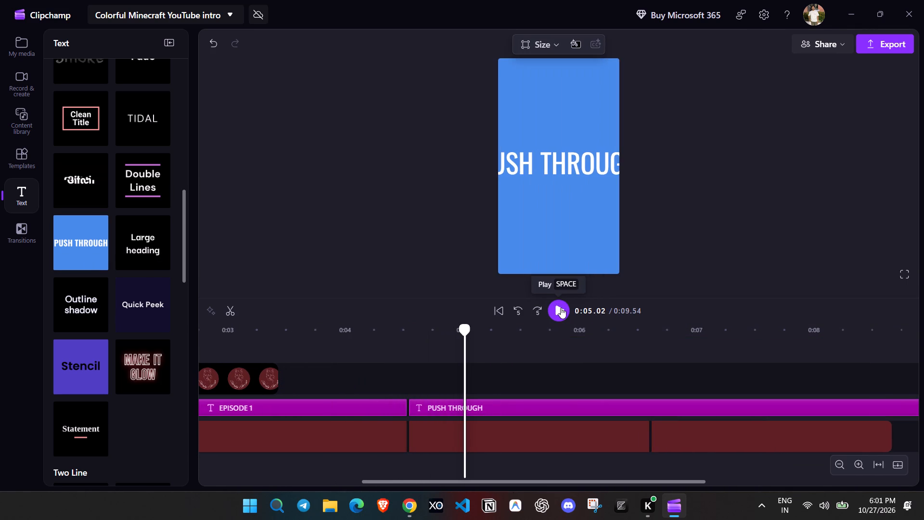
click(551, 306)
click(551, 306)
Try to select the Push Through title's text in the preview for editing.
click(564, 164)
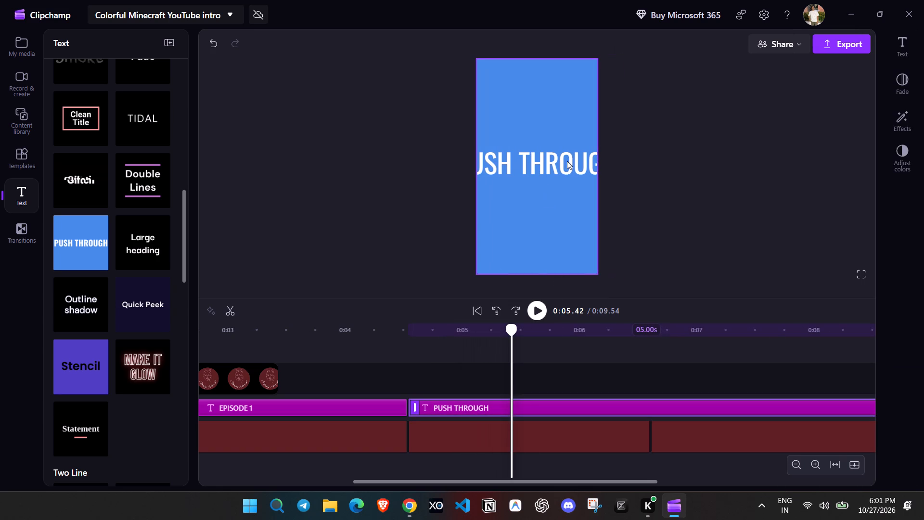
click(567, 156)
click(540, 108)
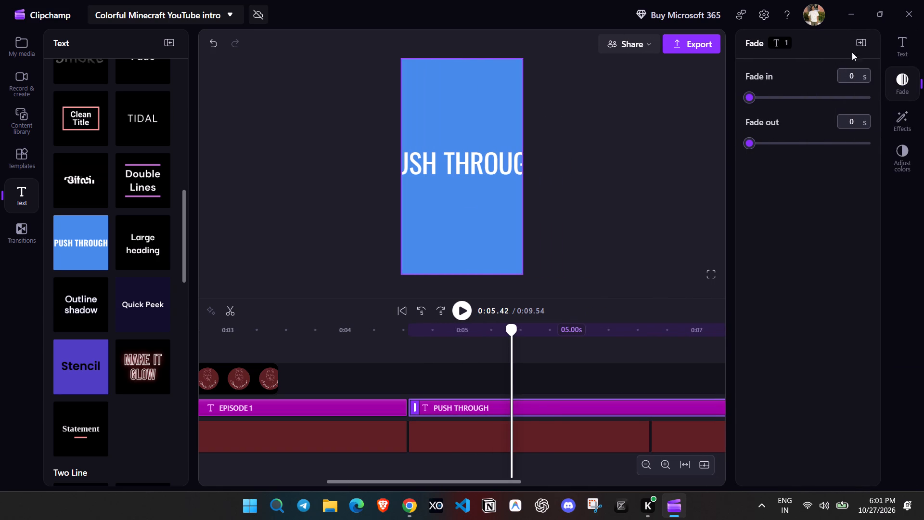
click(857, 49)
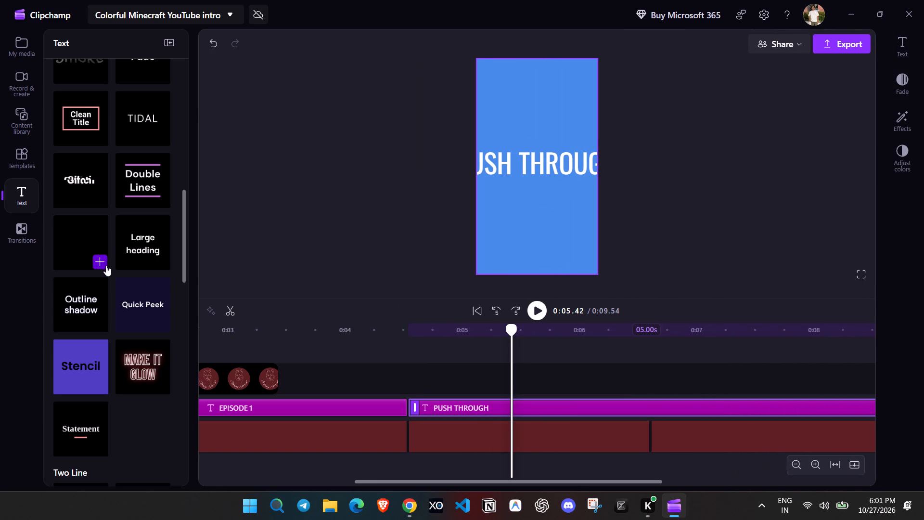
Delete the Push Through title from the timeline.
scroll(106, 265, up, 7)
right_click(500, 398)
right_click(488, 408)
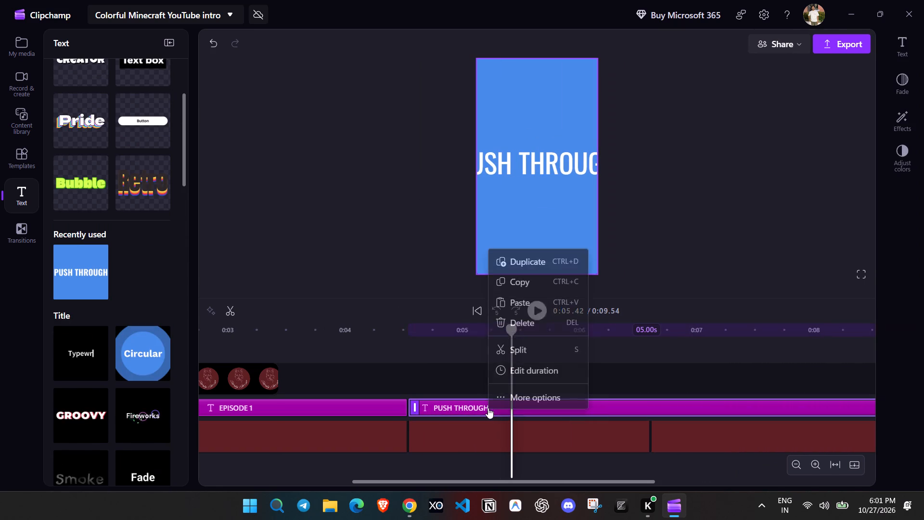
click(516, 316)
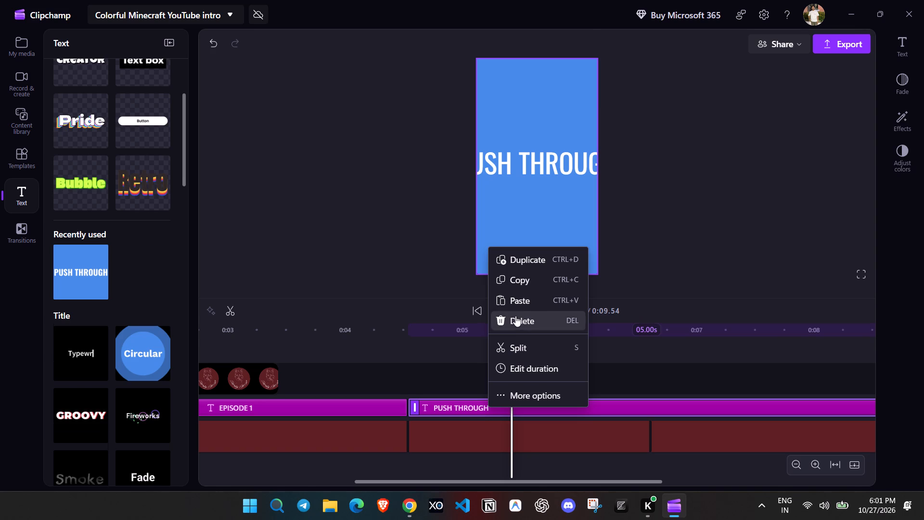
Add a plain text title, place it on the text track directly after EPISODE 1, and set the playhead at its start.
drag(505, 331, 397, 325)
scroll(64, 239, up, 8)
click(98, 123)
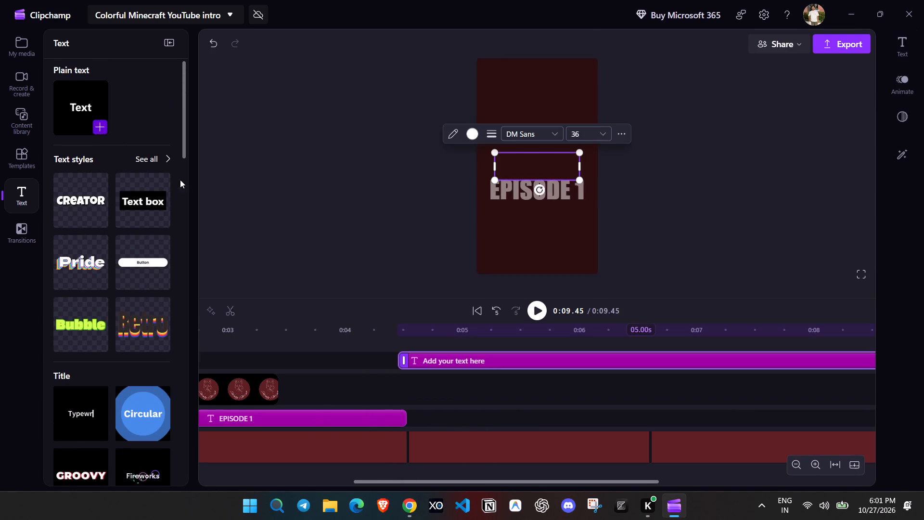
drag(451, 362, 462, 419)
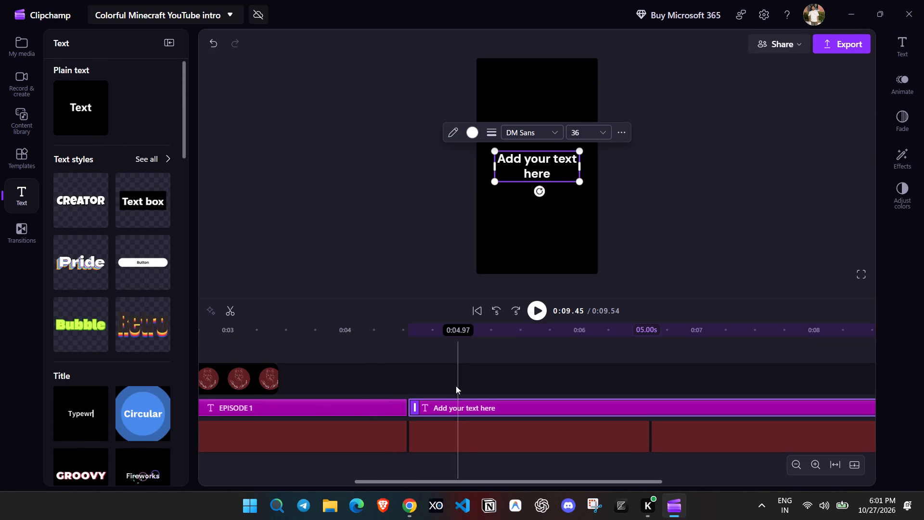
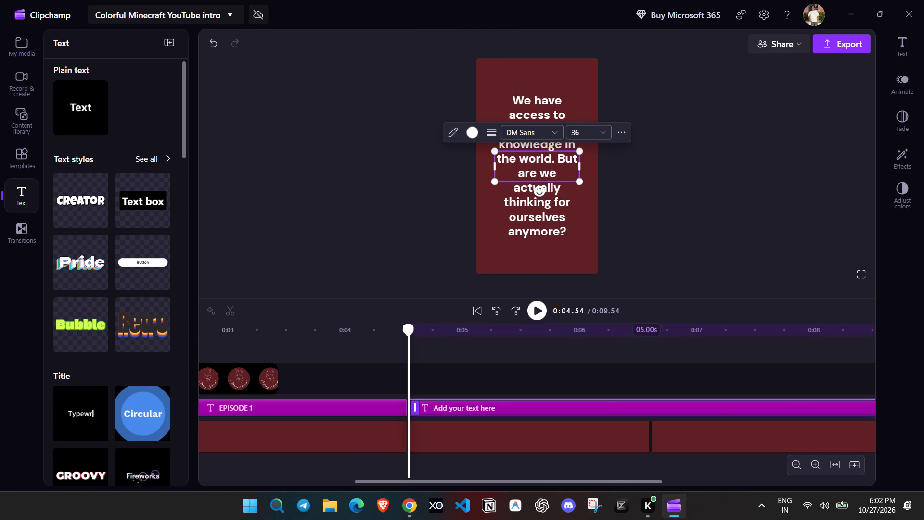
click(577, 93)
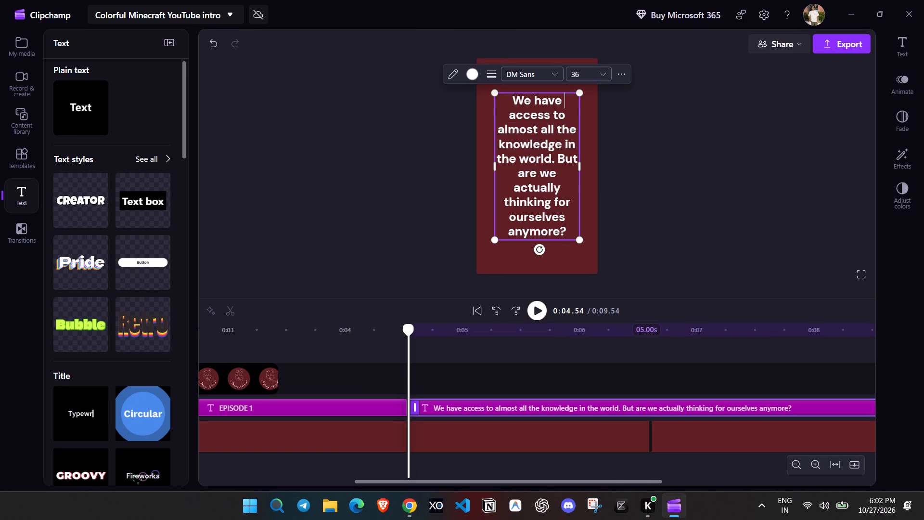
Scale the hook title down to font size 23 and widen its text box to nearly the full frame width.
drag(578, 91, 543, 141)
drag(548, 191, 587, 204)
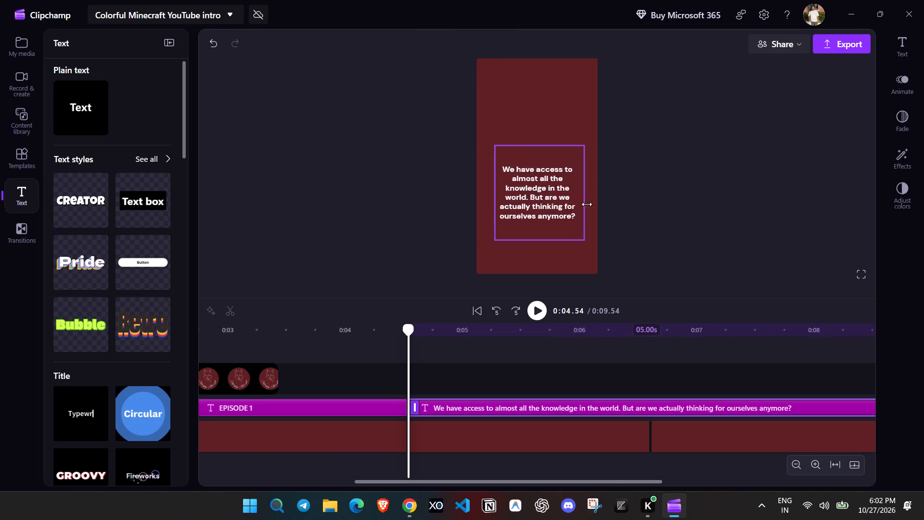
drag(587, 204, 599, 208)
click(632, 198)
drag(576, 200, 548, 202)
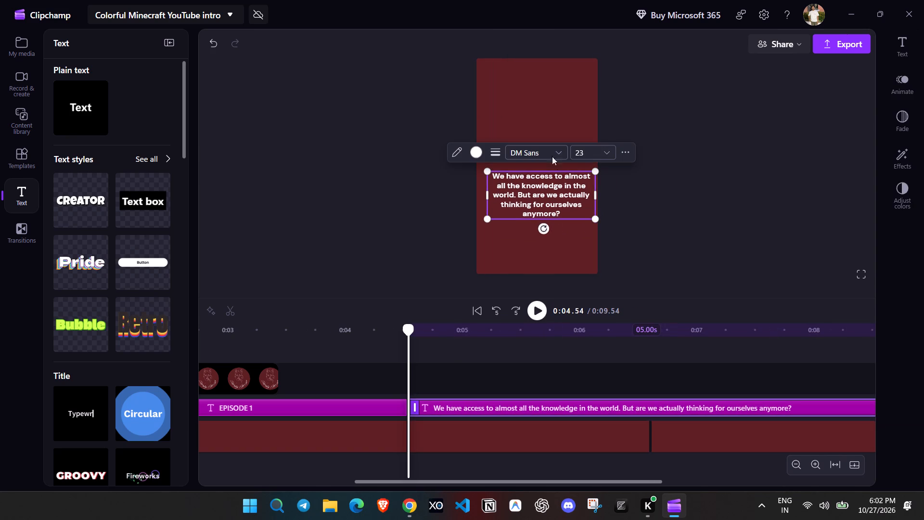
Set the hook title's text alignment to Left.
click(496, 152)
click(501, 152)
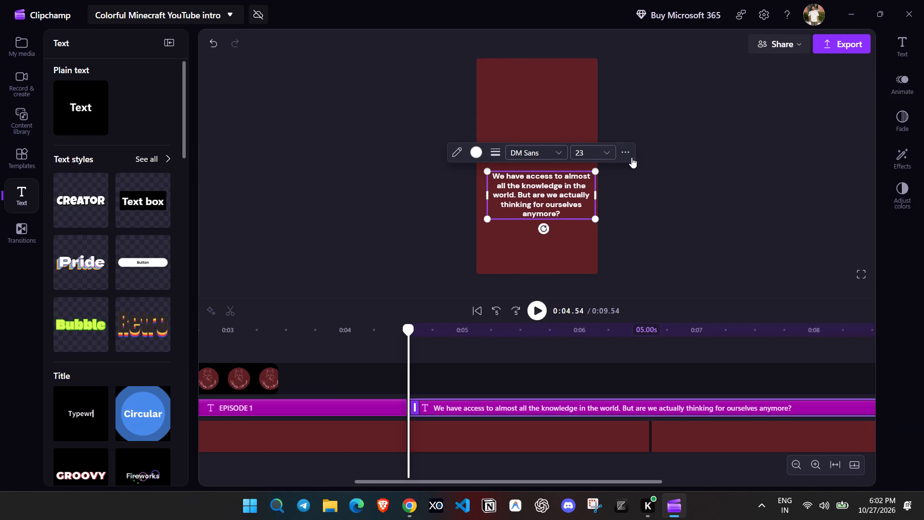
click(626, 154)
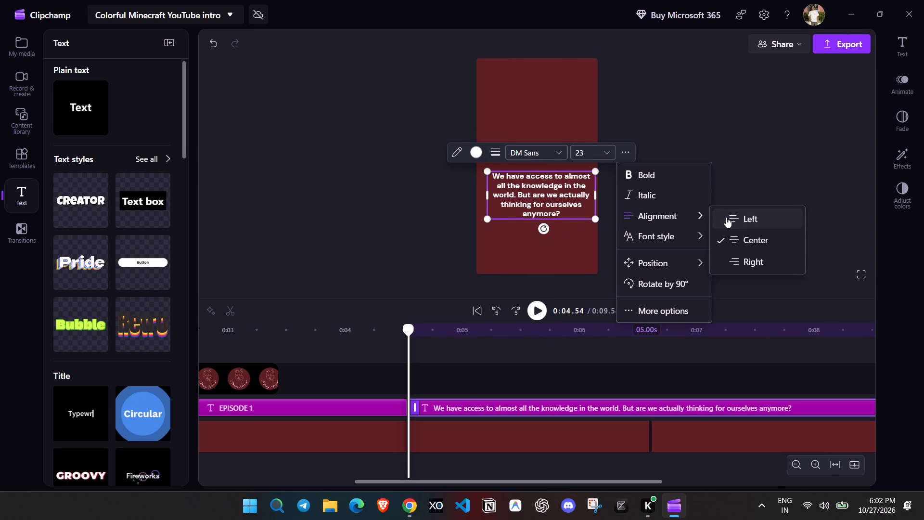
click(742, 220)
Enlarge the hook title to font size 26 and place it just below mid-frame with a small left margin.
drag(596, 169, 611, 158)
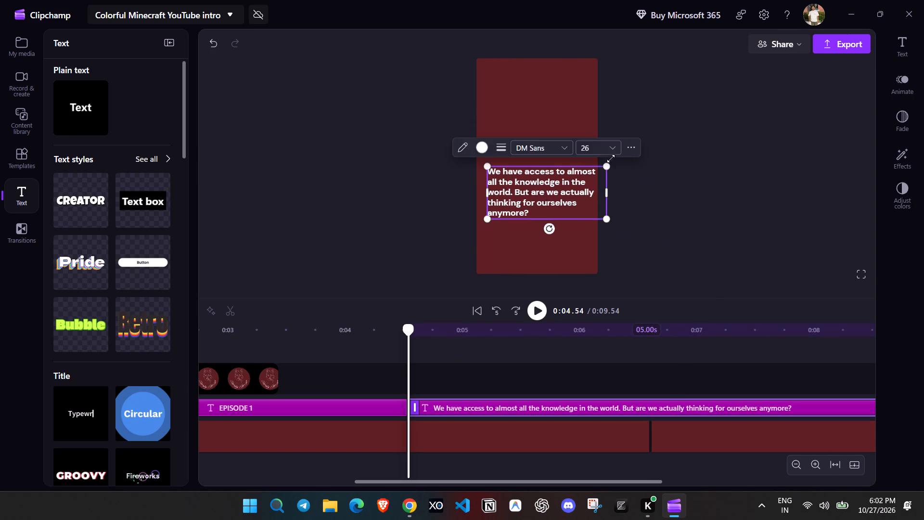
drag(589, 179, 579, 193)
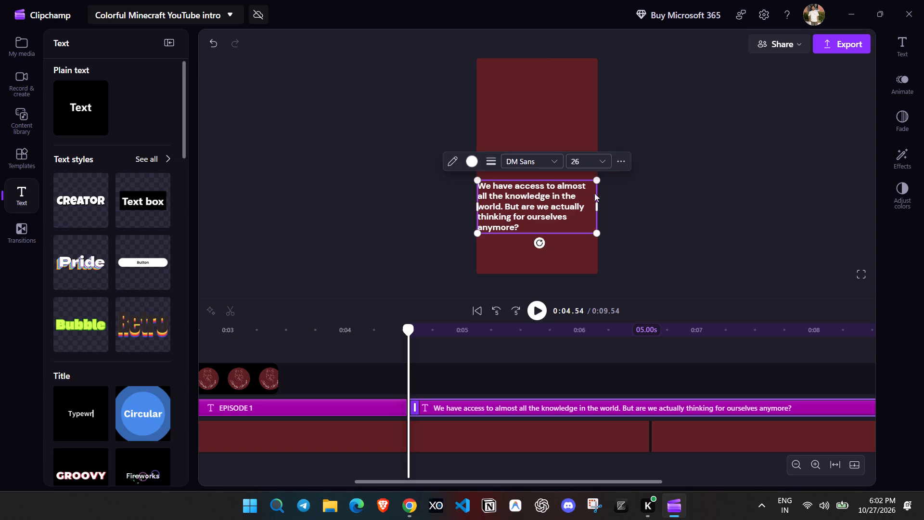
click(680, 194)
drag(601, 198, 590, 196)
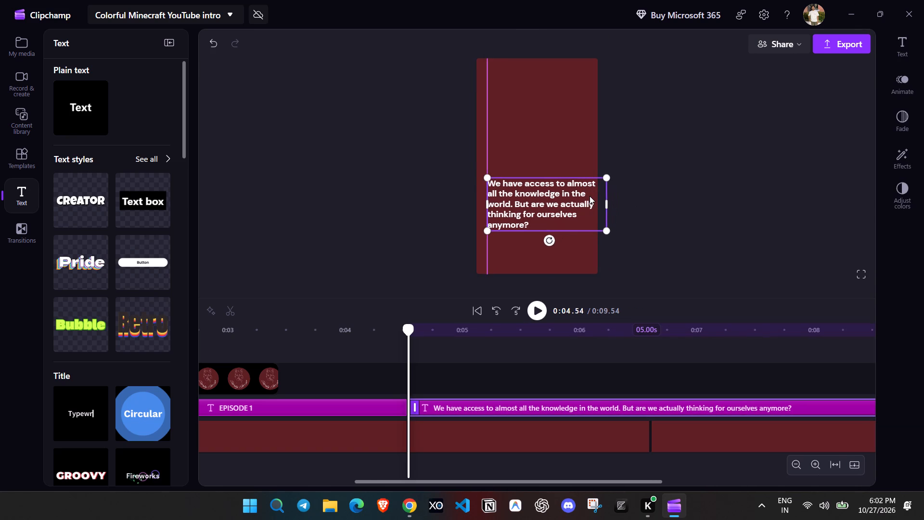
drag(590, 196, 584, 195)
click(679, 175)
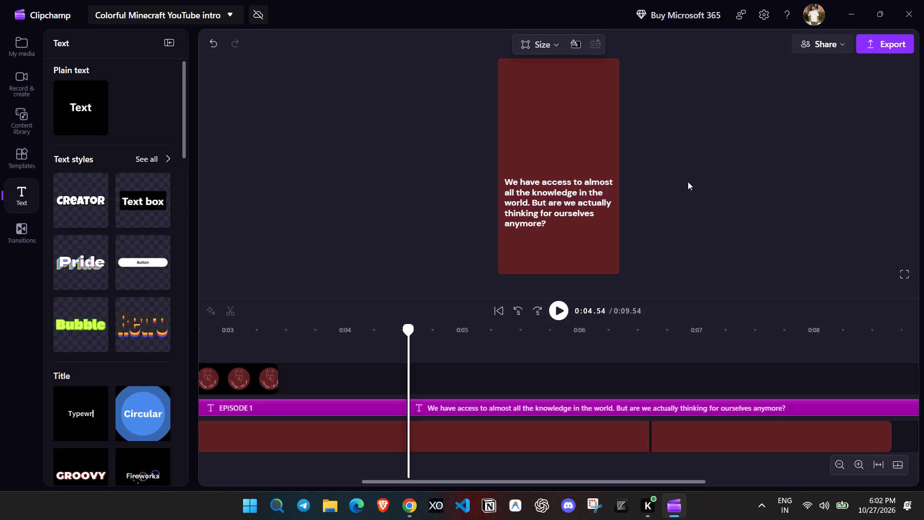
Step through the frames around the change from EPISODE 1 to the hook title.
key(Right)
key(Right)
key(Right)
key(Right)
key(Right)
key(Right)
key(Right)
key(Right)
key(Right)
key(Right)
key(Right)
key(Right)
key(Right)
key(Right)
key(Right)
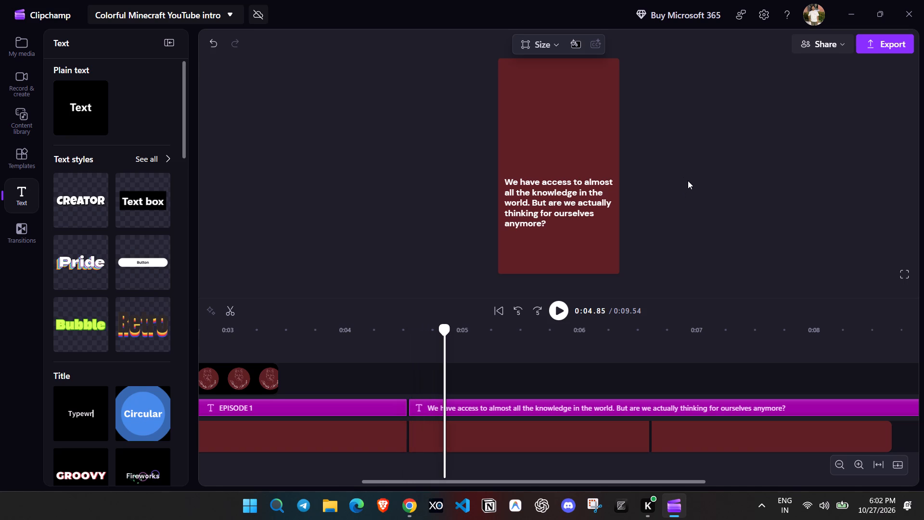
key(Left)
key(Left)
key(Left)
key(Left)
key(Left)
key(Left)
key(Left)
key(Left)
key(Left)
key(Left)
key(Left)
key(Left)
key(Left)
key(Left)
key(Left)
key(Left)
key(Left)
key(Left)
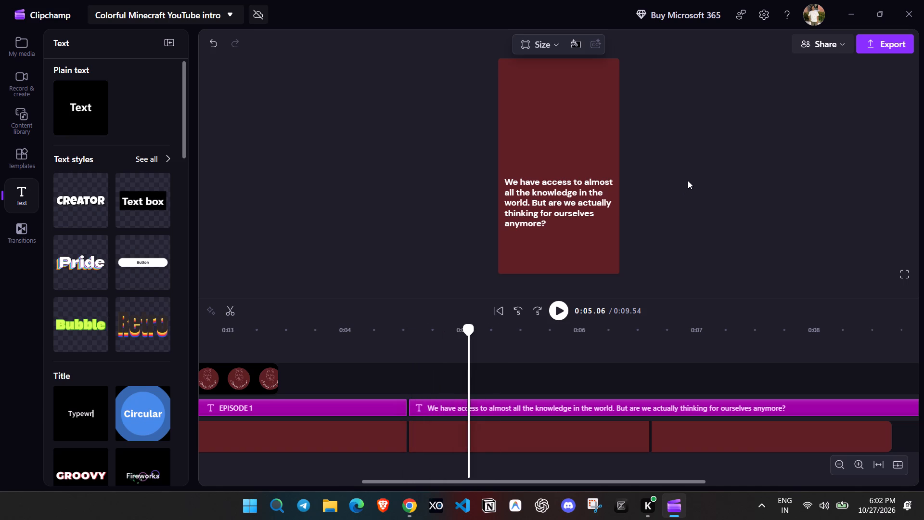
key(Up)
key(Down)
key(Down)
key(Down)
key(Up)
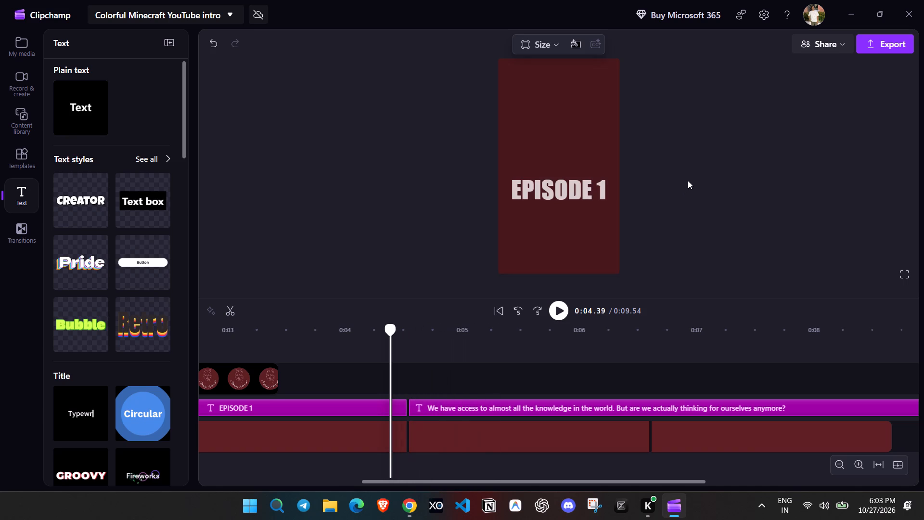
Return the playhead to the start and play the whole intro through the hook title.
key(Left)
key(Left)
key(Left)
key(Left)
key(Left)
key(Left)
key(Left)
key(Left)
key(Left)
key(Left)
key(Left)
key(Left)
key(Left)
key(Left)
key(Left)
key(Left)
key(Left)
key(Left)
key(Left)
key(Left)
key(Left)
key(Left)
key(Left)
key(Left)
key(Left)
key(Left)
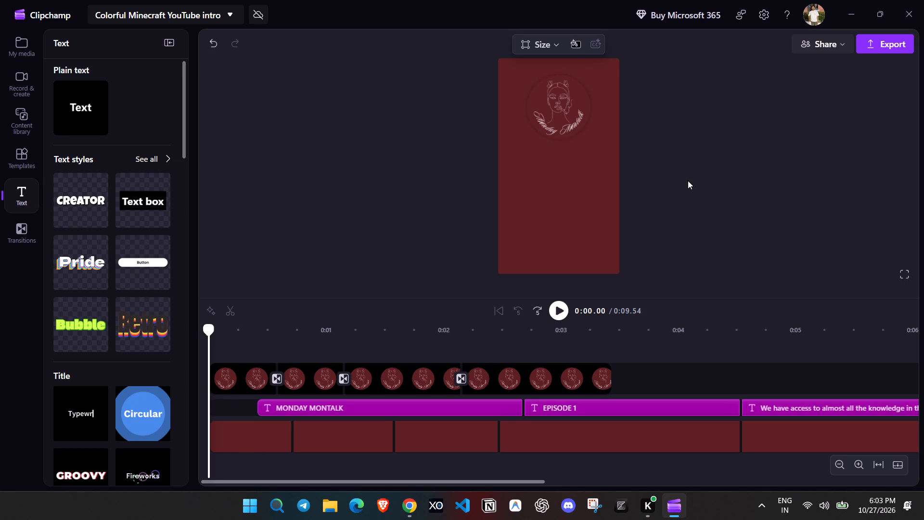
click(565, 312)
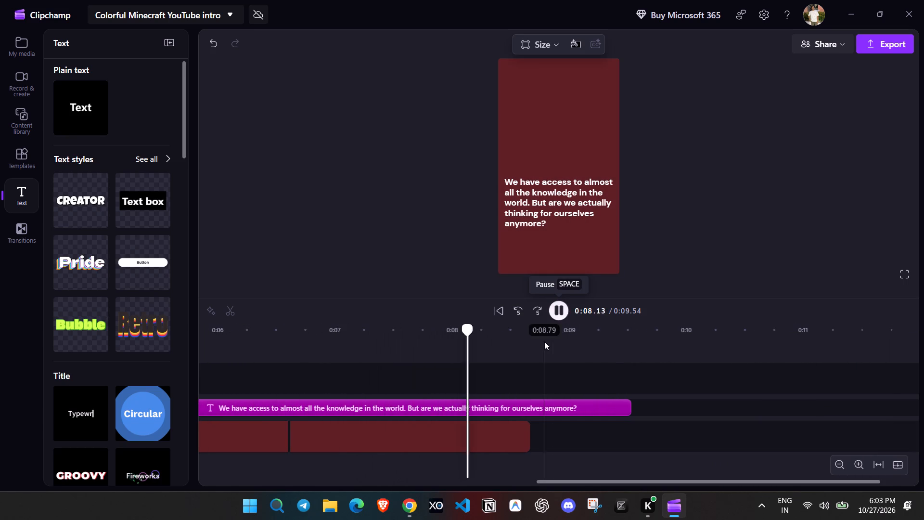
click(558, 309)
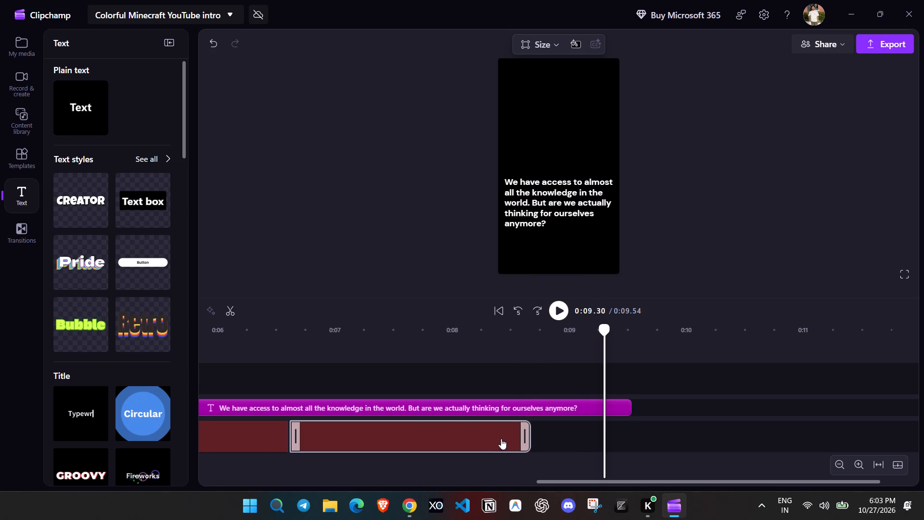
Extend the last red background clip to end together with the hook title.
drag(526, 435, 624, 443)
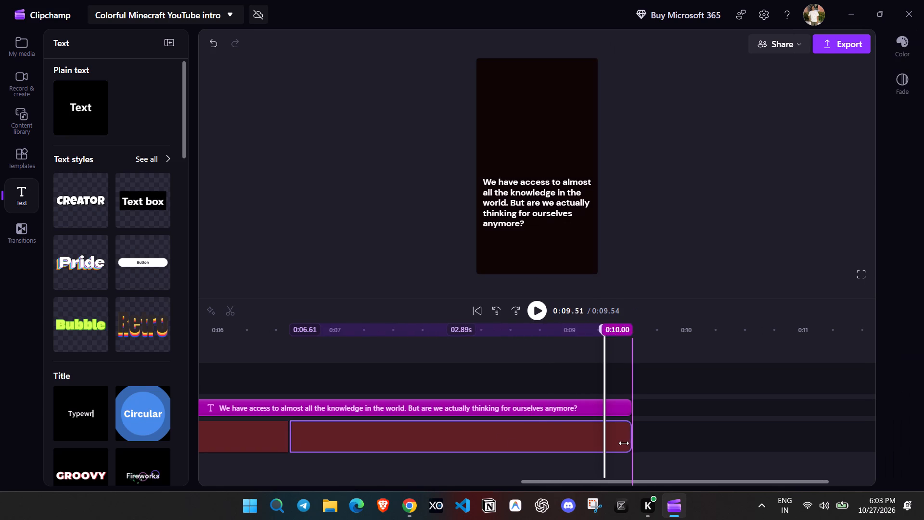
drag(624, 443, 627, 444)
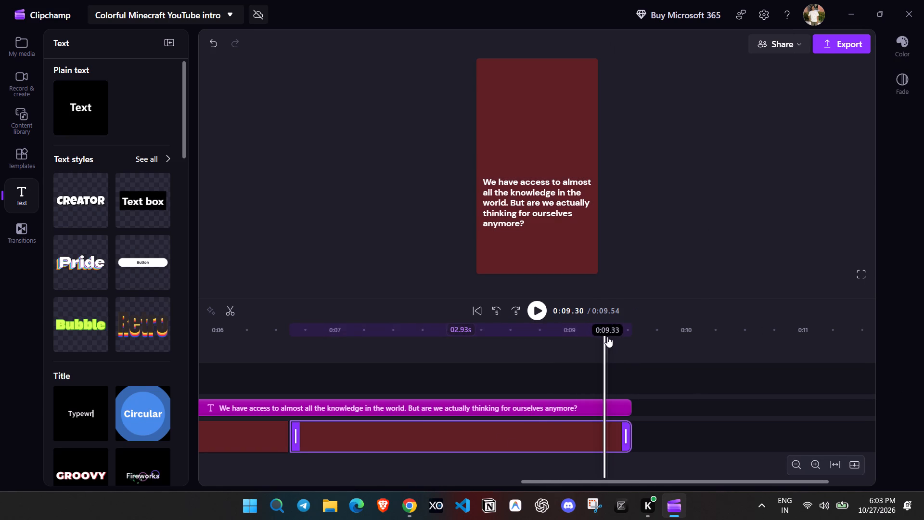
Apply the Filmic effect to the hook title, with the playhead at about 6.55 s.
drag(601, 331, 282, 318)
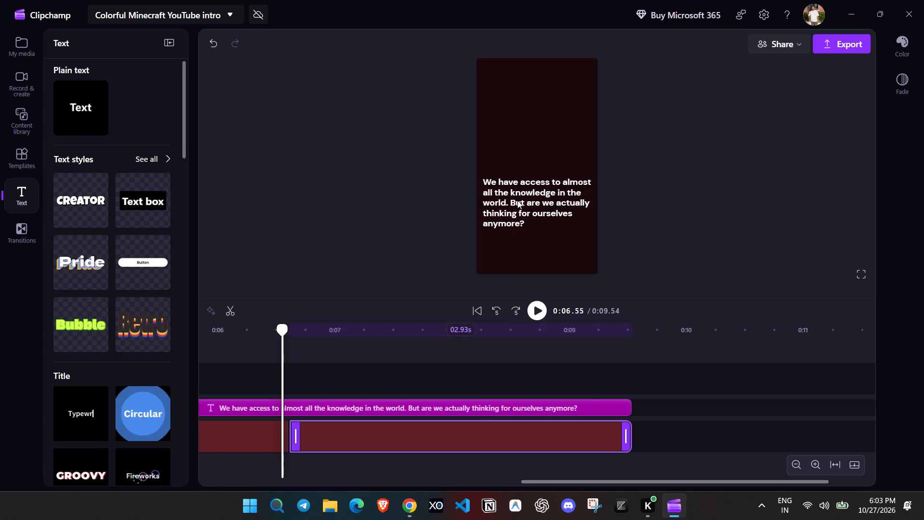
click(520, 215)
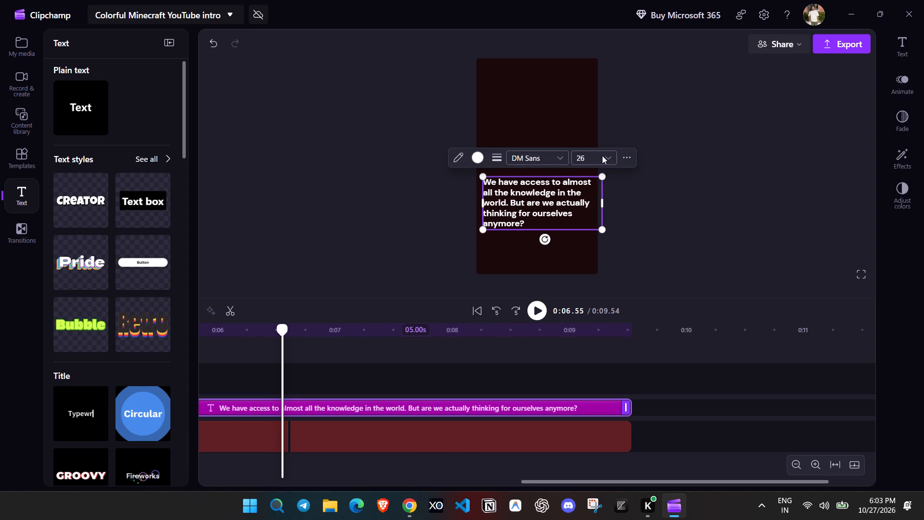
click(907, 169)
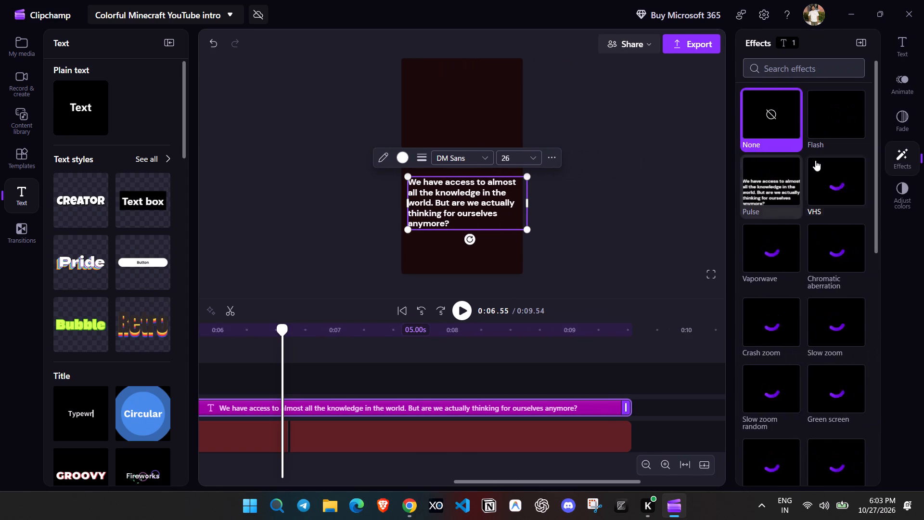
scroll(789, 242, down, 4)
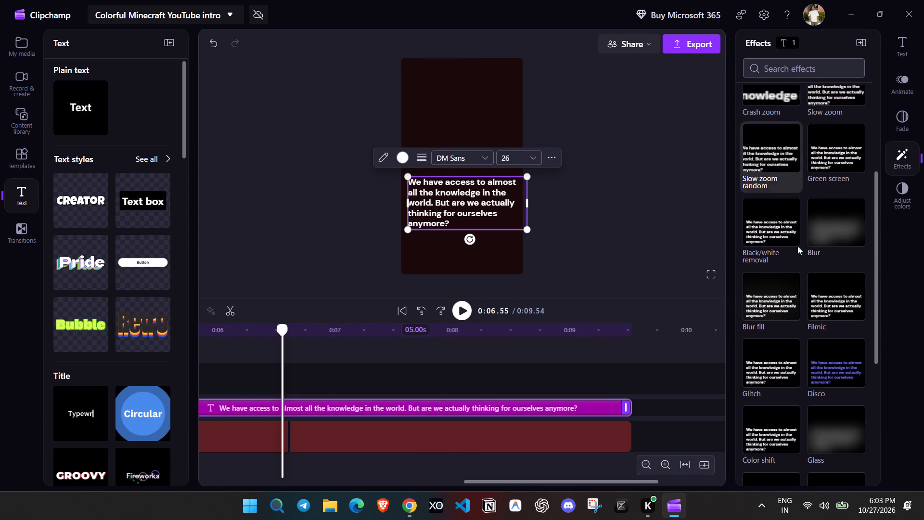
scroll(820, 230, down, 1)
click(817, 242)
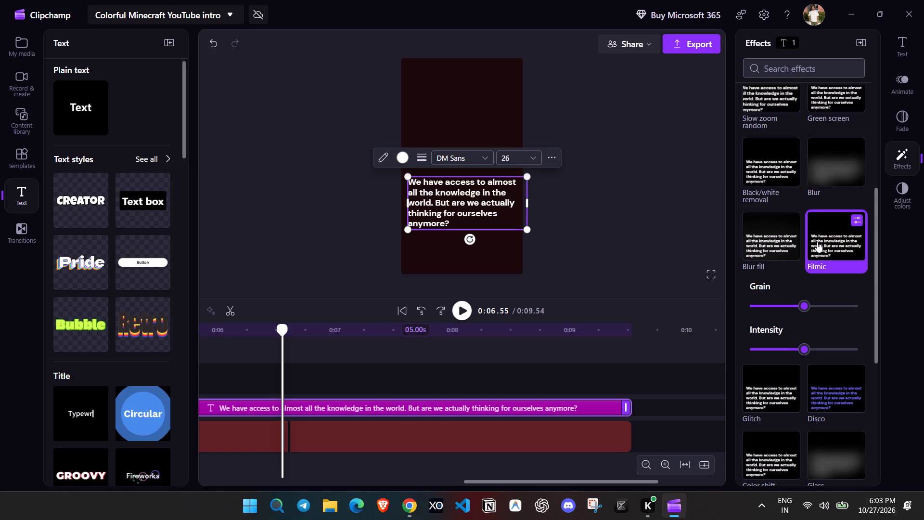
Play the hook title section to preview the Filmic effect.
click(462, 306)
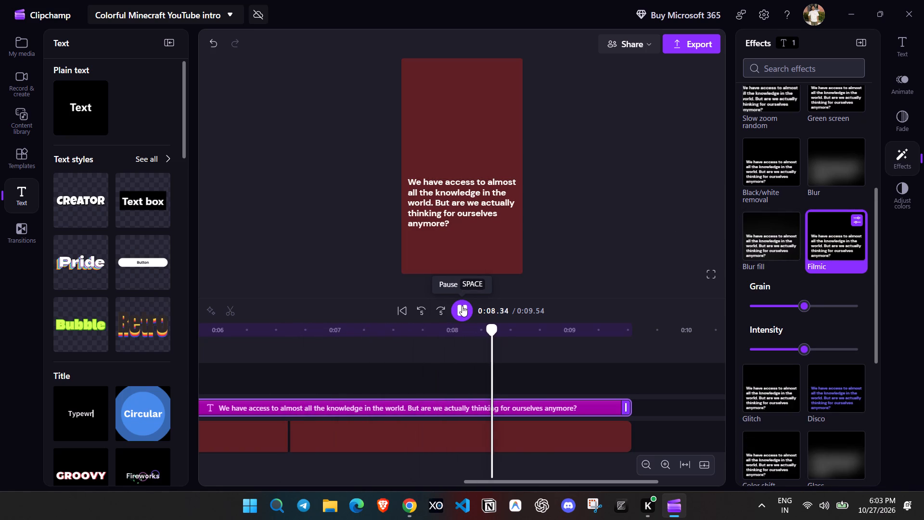
click(462, 306)
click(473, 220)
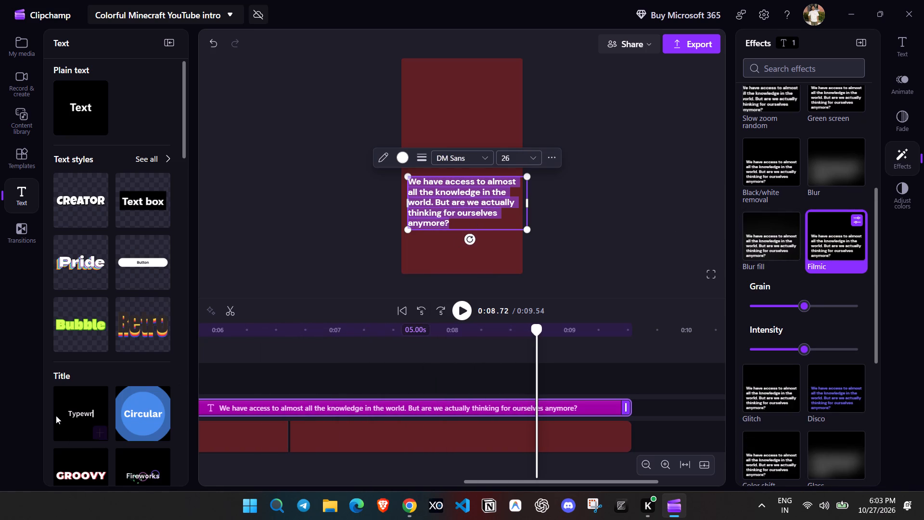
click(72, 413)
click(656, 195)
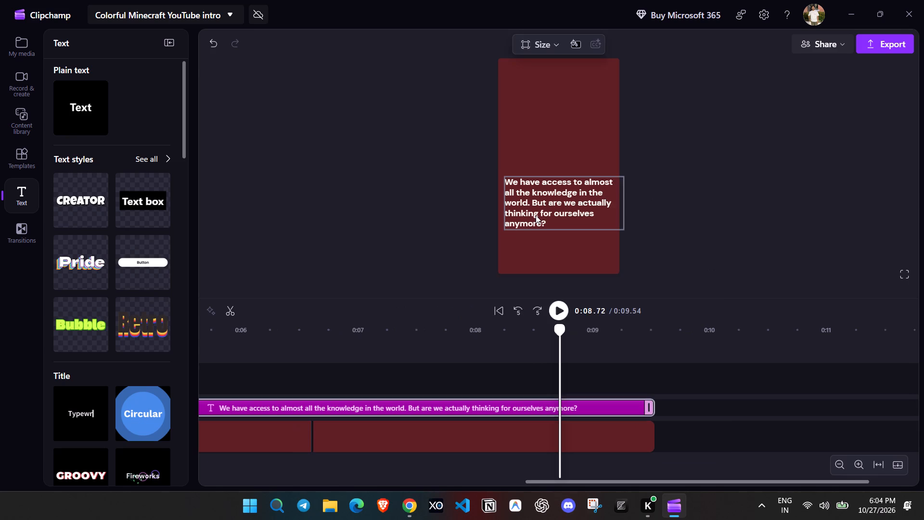
Apply the Typewriter animation to the hook title.
click(536, 215)
click(901, 146)
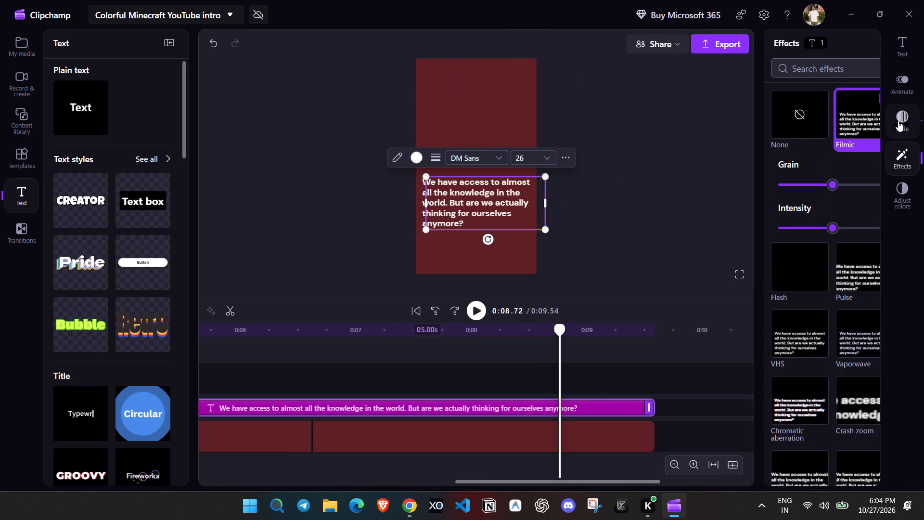
click(888, 113)
click(894, 92)
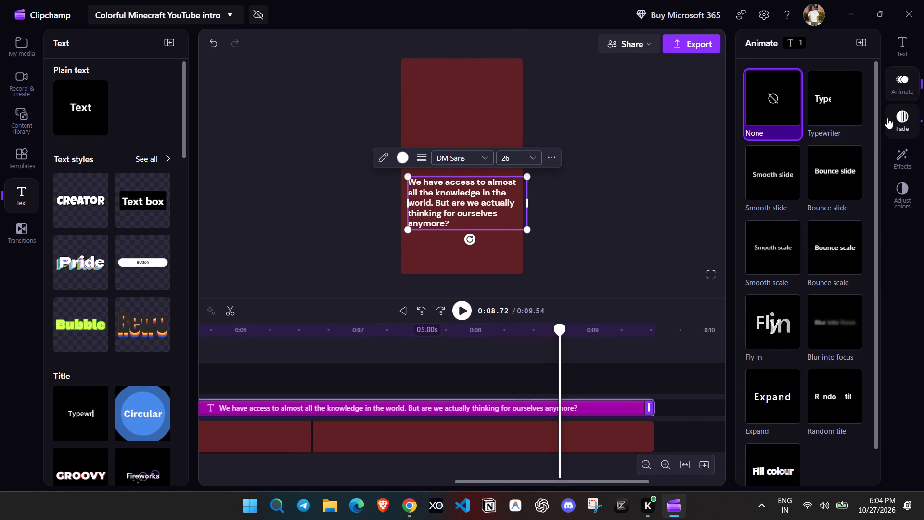
click(848, 100)
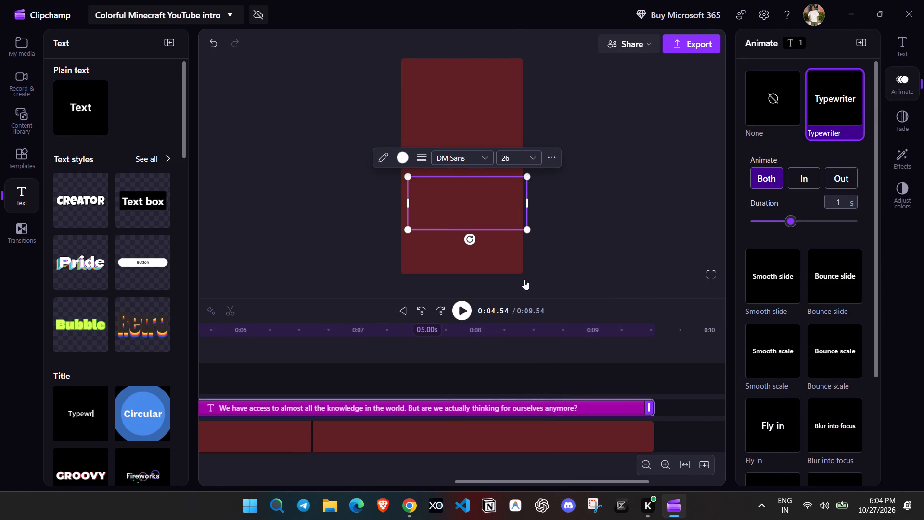
Play the hook title from its start to preview the Typewriter animation.
click(455, 315)
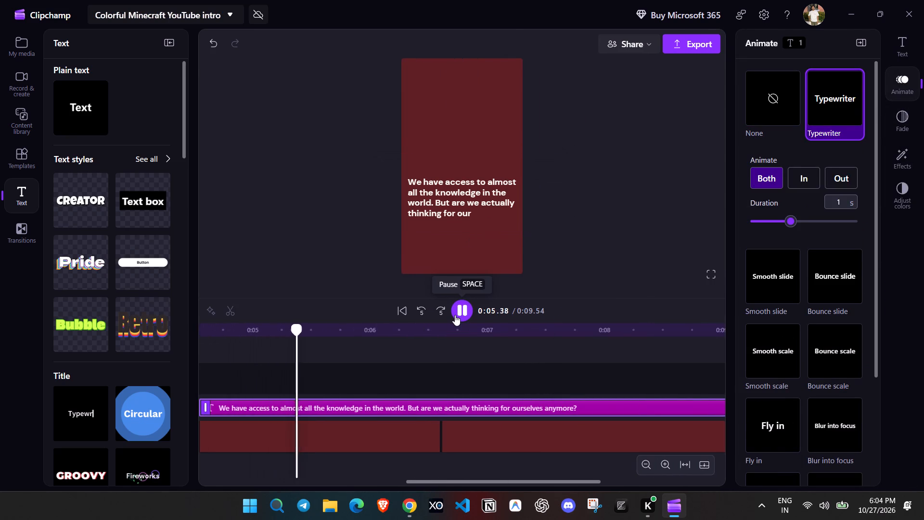
click(455, 315)
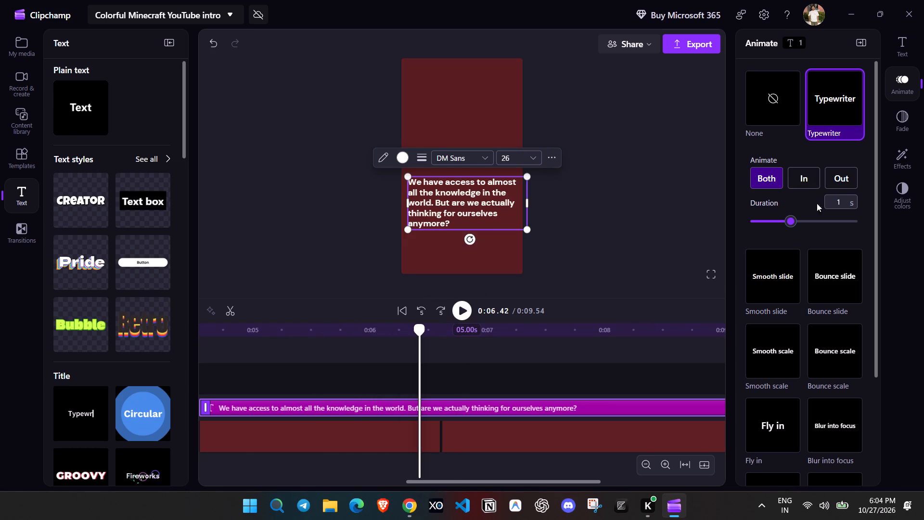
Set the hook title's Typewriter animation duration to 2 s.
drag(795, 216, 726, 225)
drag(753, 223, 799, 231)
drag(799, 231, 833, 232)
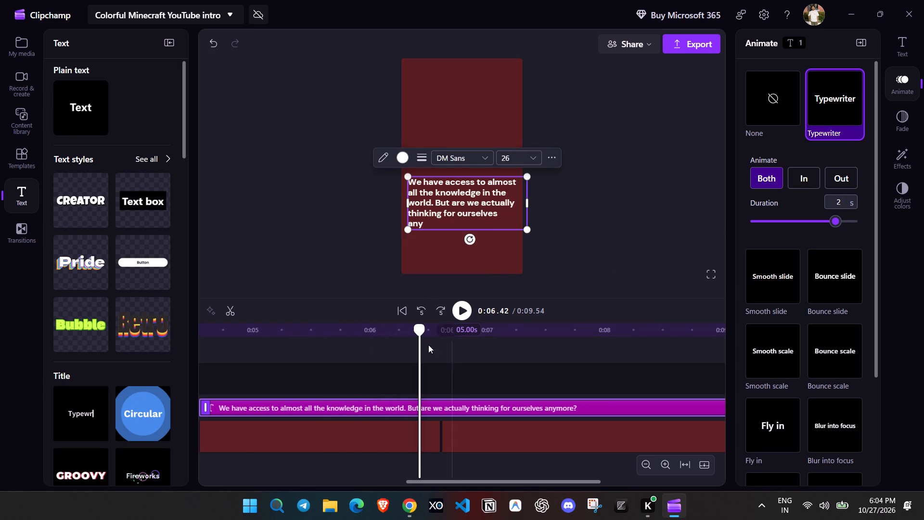
Play the hook title from just before its start to preview the 2 s Typewriter animation.
drag(419, 332, 263, 342)
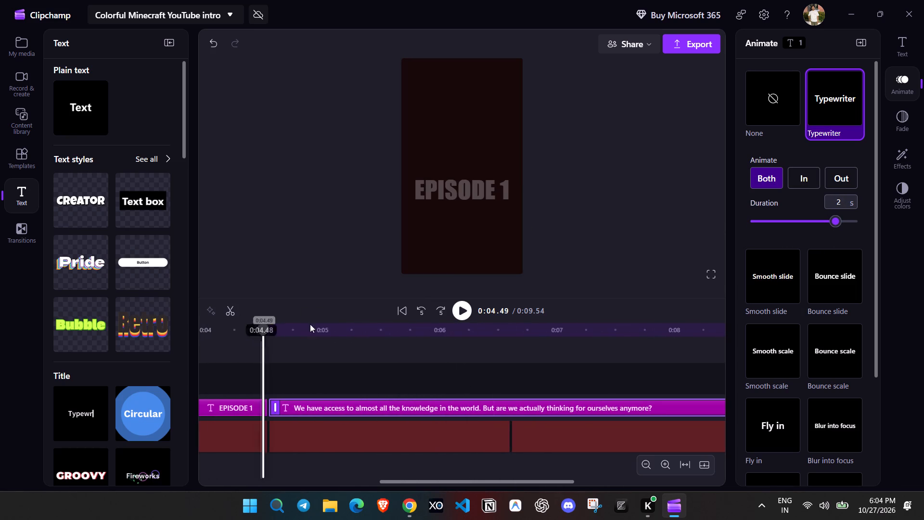
click(455, 307)
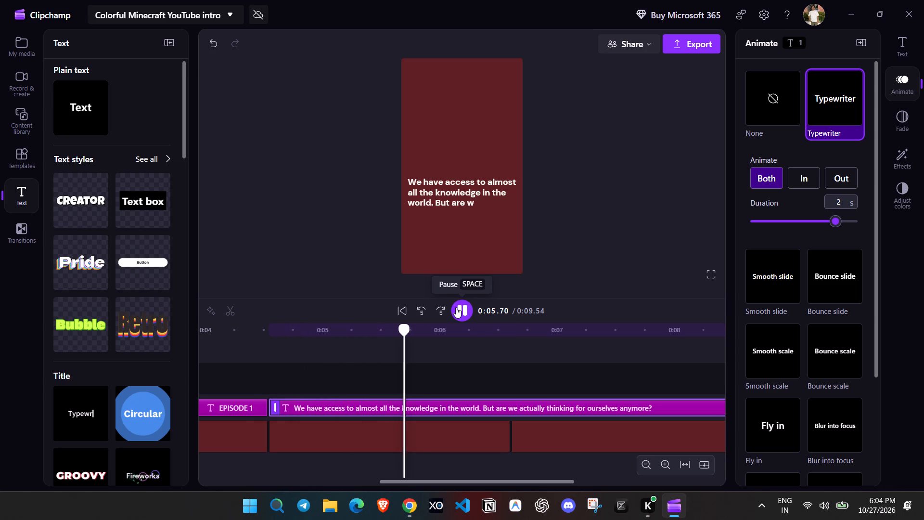
click(456, 307)
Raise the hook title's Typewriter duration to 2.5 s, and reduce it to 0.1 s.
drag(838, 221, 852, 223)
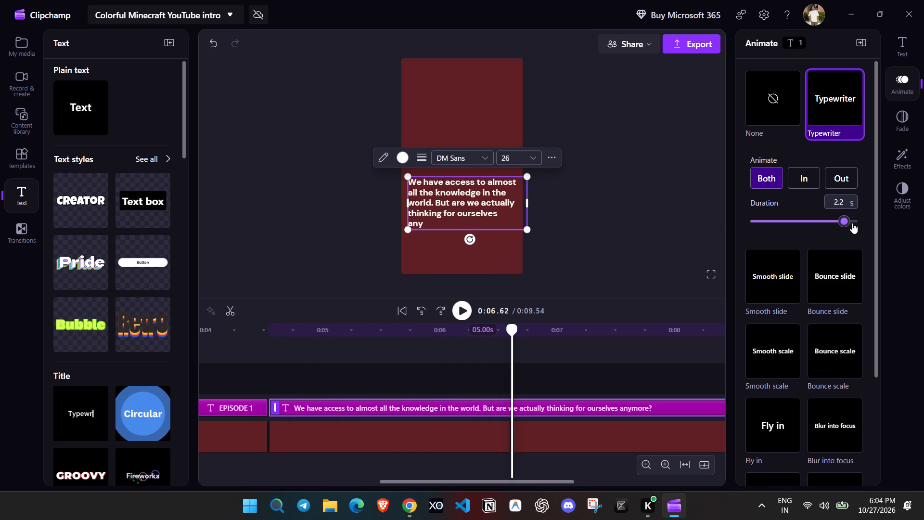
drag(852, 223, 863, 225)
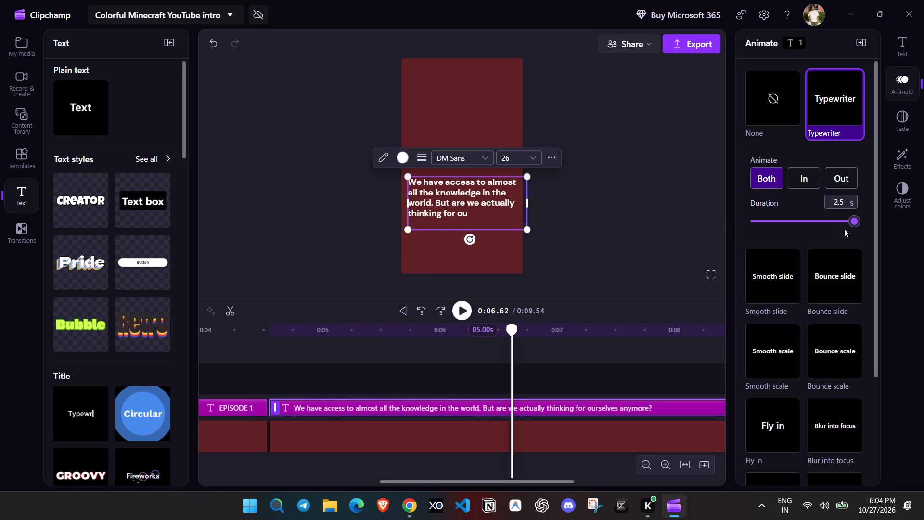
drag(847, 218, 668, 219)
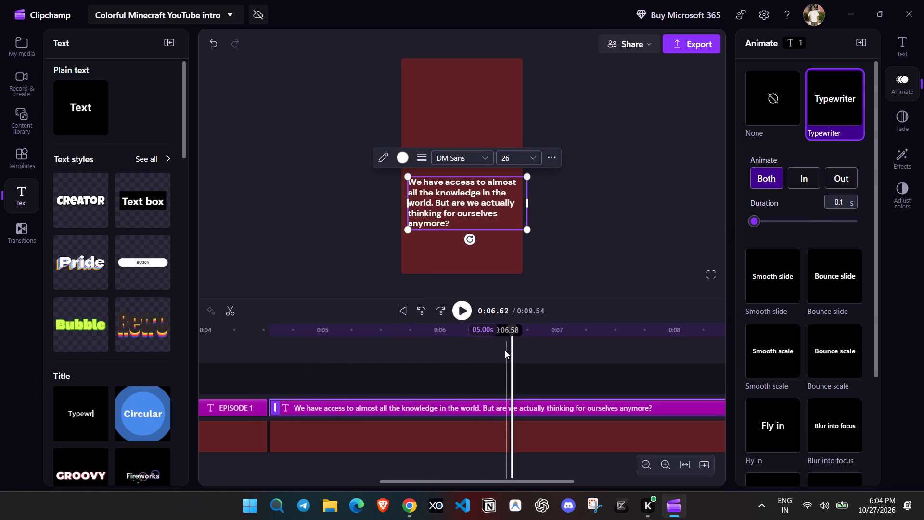
Play the hook title from just before its start to preview the 0.1 s animation.
drag(515, 333, 264, 338)
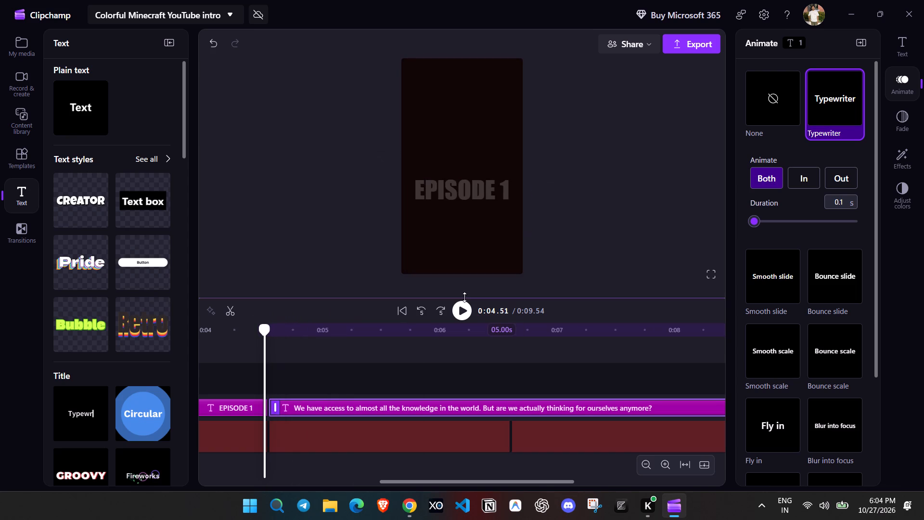
click(460, 307)
click(460, 307)
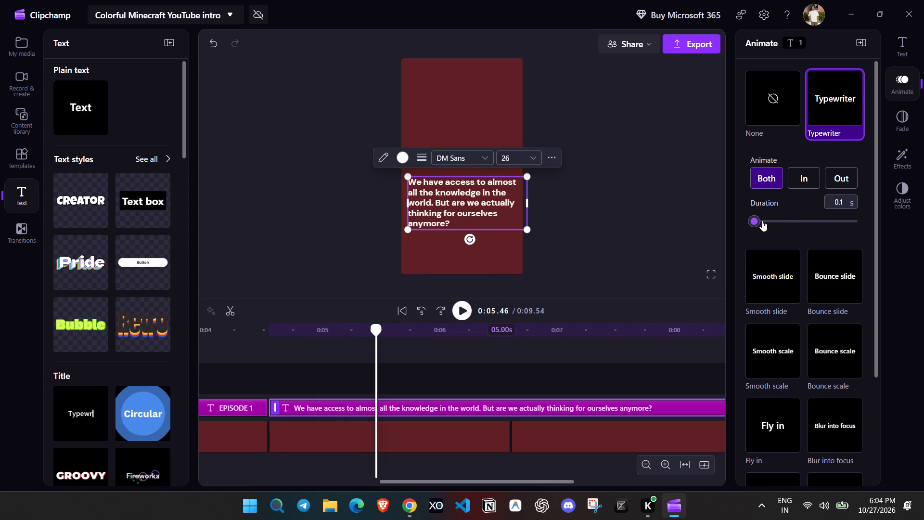
Set the hook title's Typewriter animation duration to 2.5 s.
drag(758, 220, 868, 214)
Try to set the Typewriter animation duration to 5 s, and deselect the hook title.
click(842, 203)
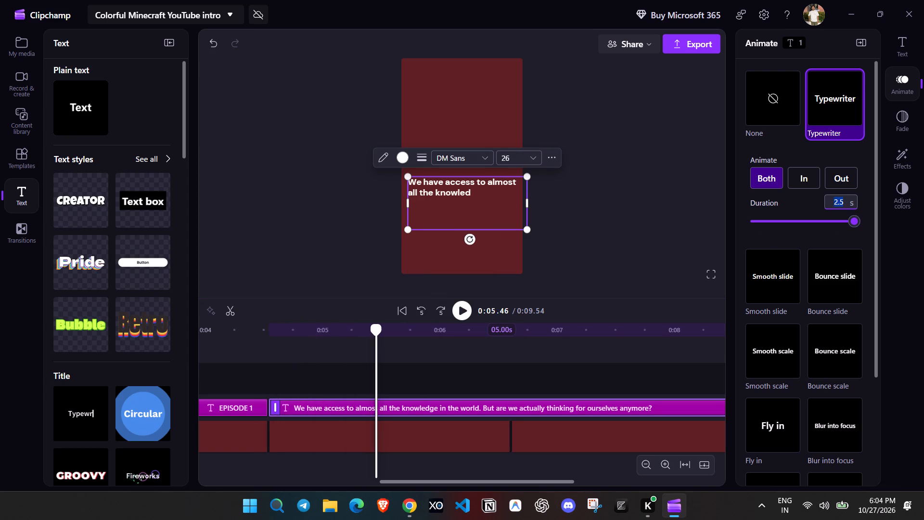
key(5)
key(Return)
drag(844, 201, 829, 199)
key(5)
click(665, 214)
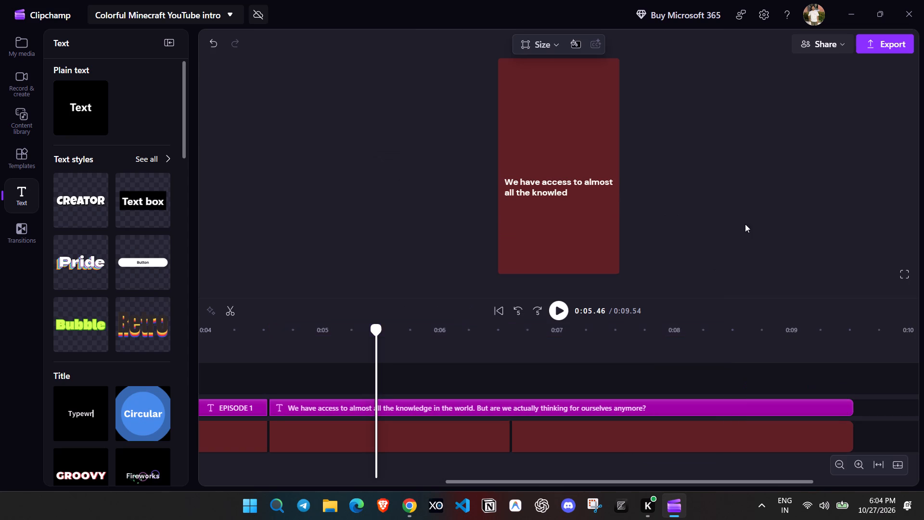
Play the hook title from its start to preview the 2.5 s Typewriter animation.
drag(372, 330, 287, 321)
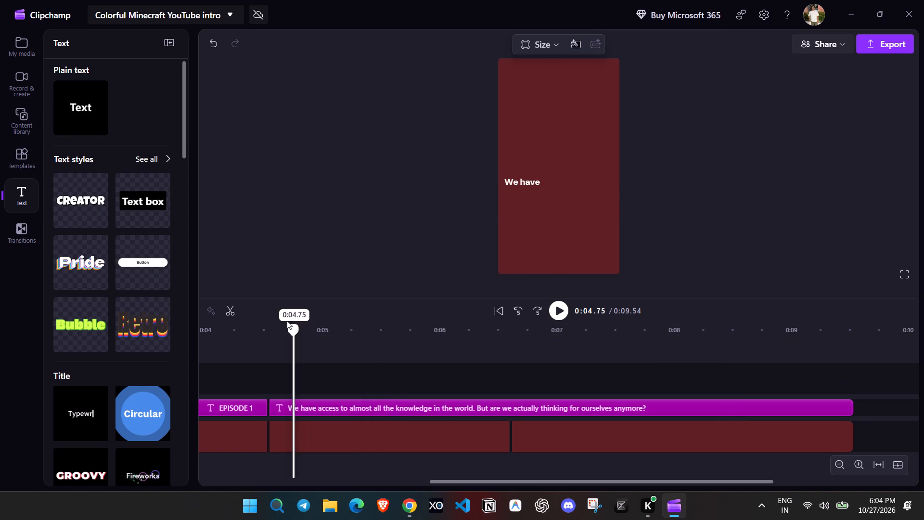
drag(287, 321, 266, 321)
click(563, 311)
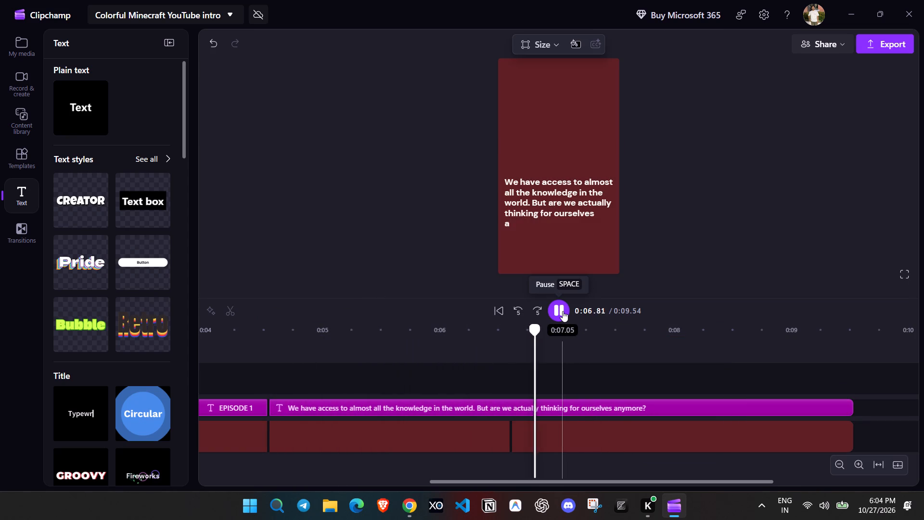
click(563, 311)
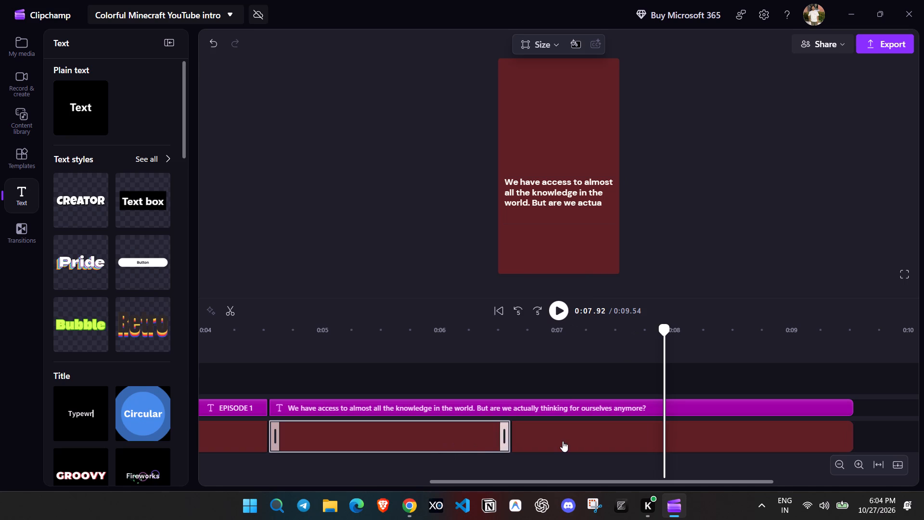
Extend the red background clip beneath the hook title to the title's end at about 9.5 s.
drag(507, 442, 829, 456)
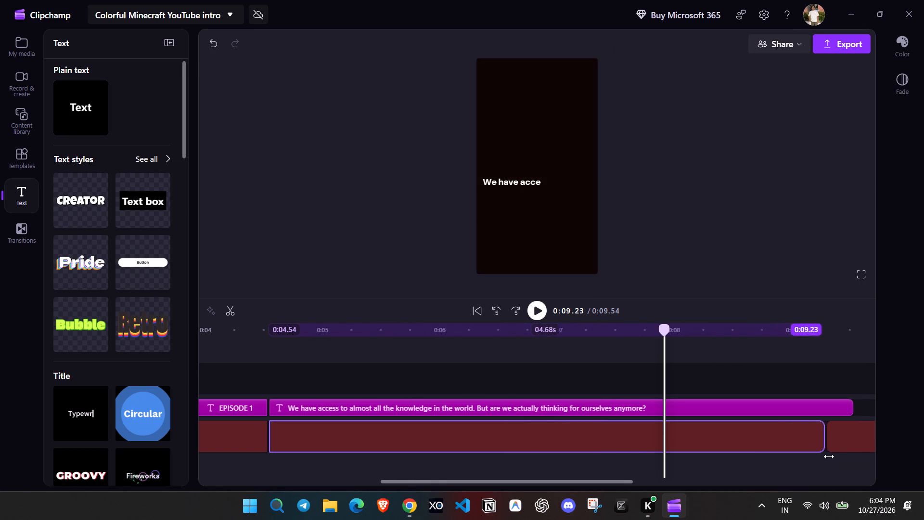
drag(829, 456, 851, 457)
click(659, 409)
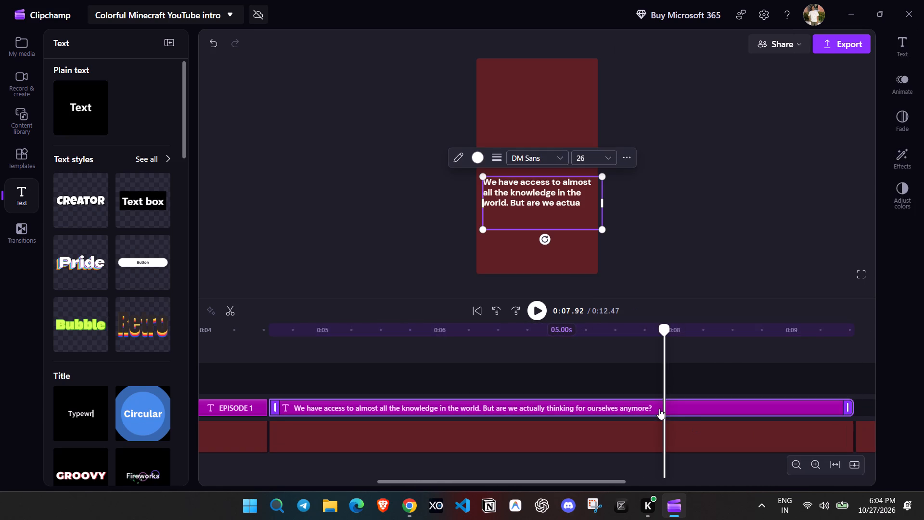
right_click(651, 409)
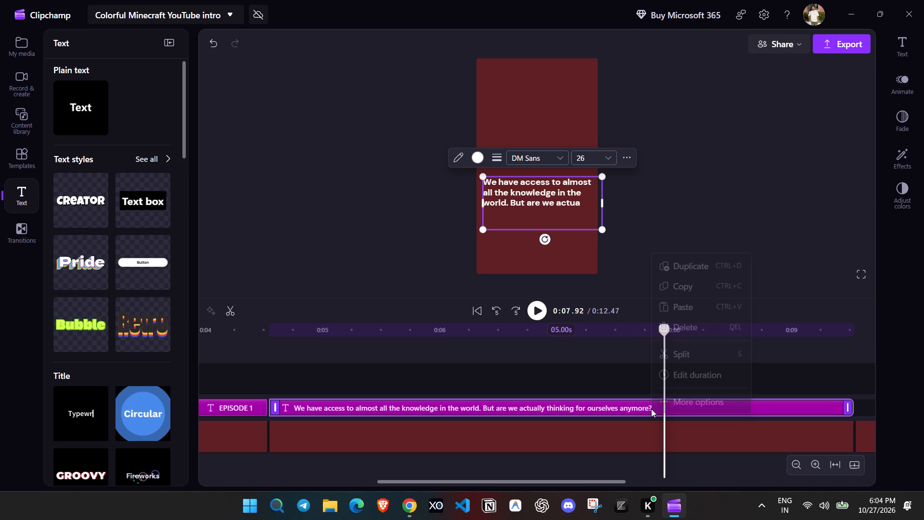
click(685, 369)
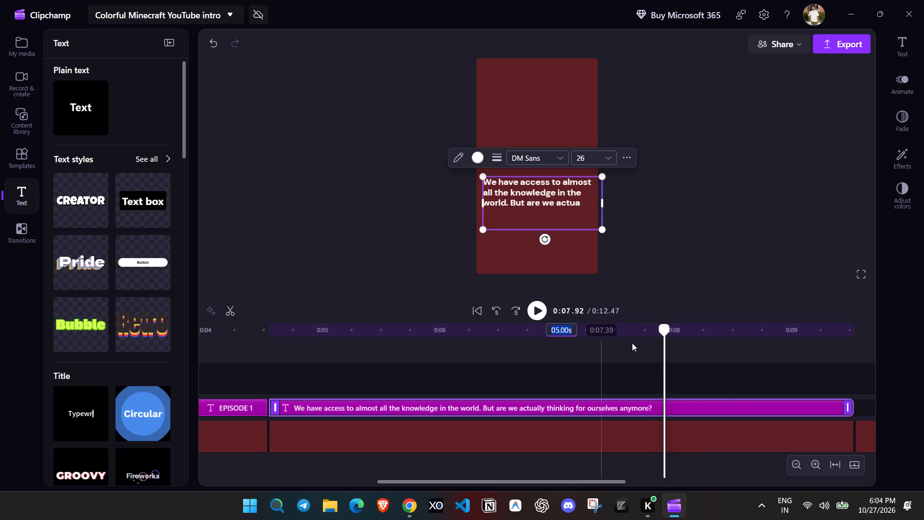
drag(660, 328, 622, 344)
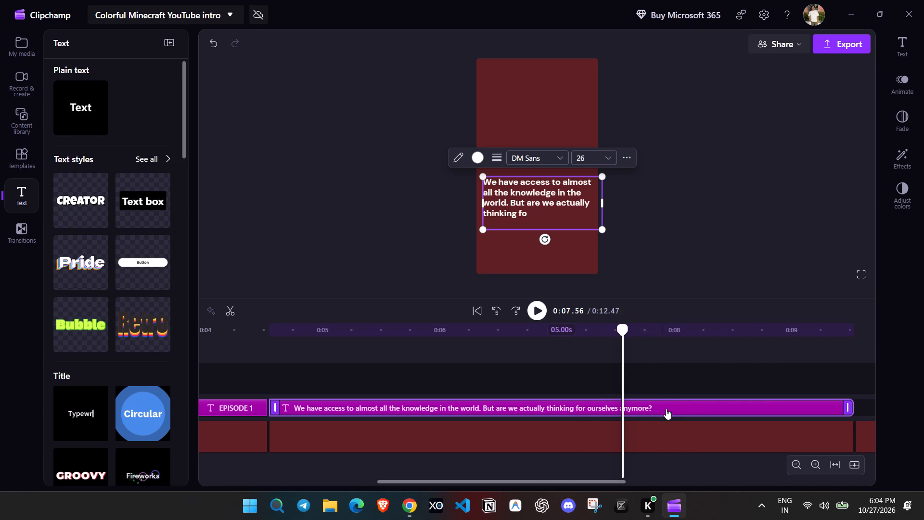
Look through the hook title's text properties, including its advanced options.
right_click(666, 409)
click(707, 392)
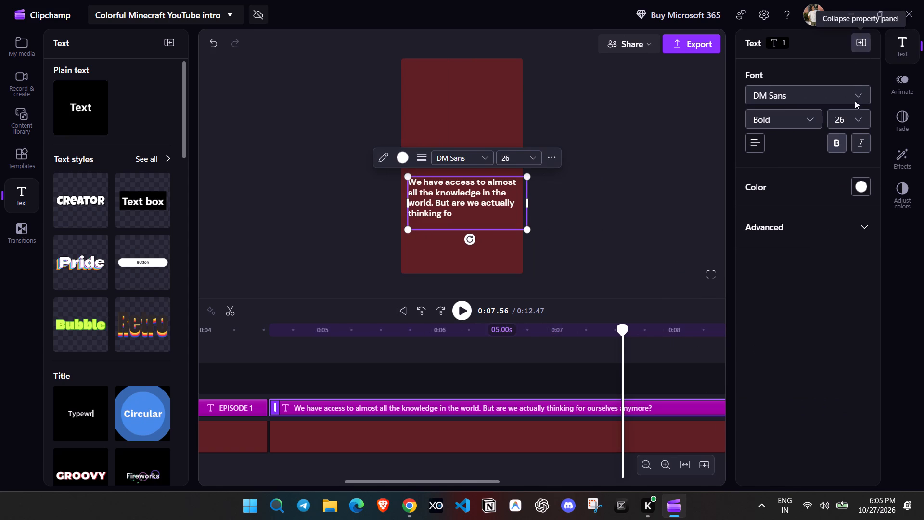
click(869, 214)
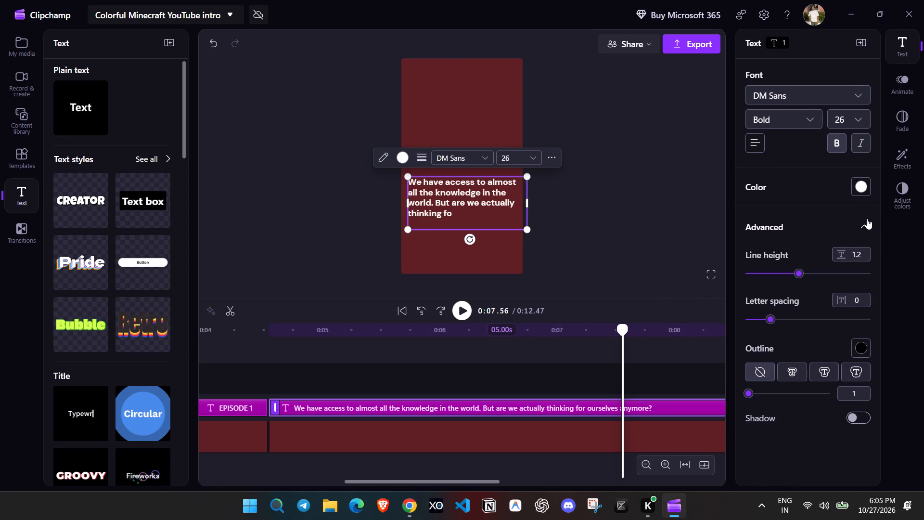
click(867, 219)
click(867, 219)
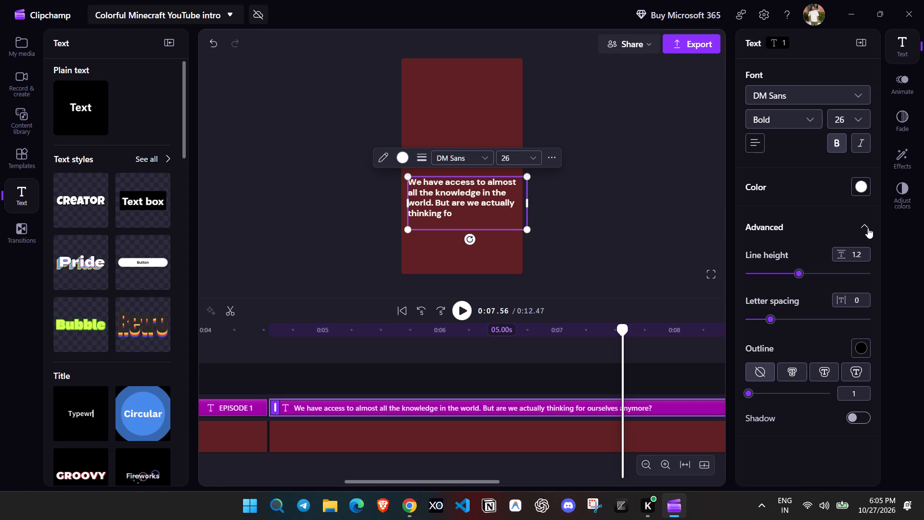
click(868, 228)
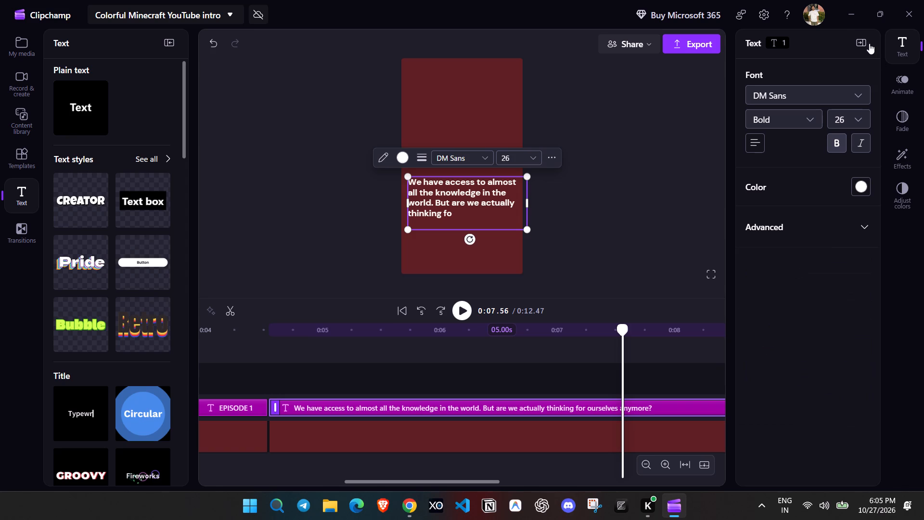
click(869, 43)
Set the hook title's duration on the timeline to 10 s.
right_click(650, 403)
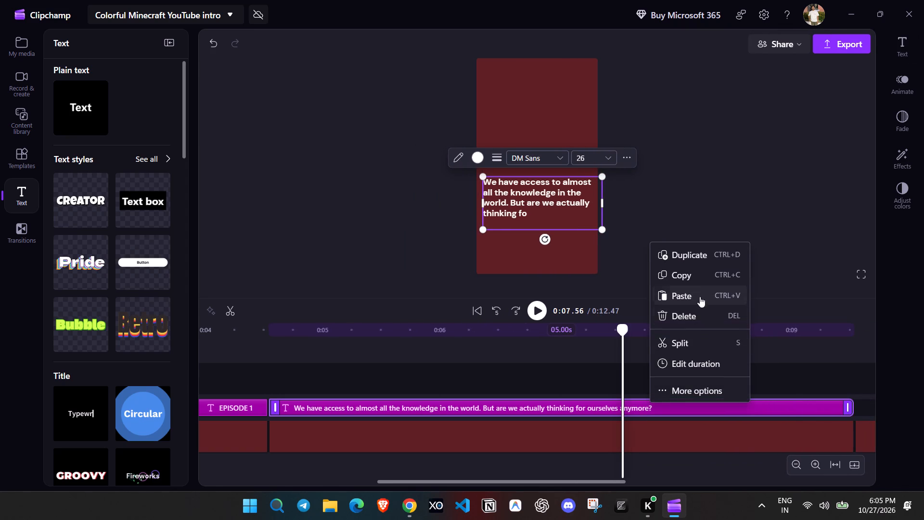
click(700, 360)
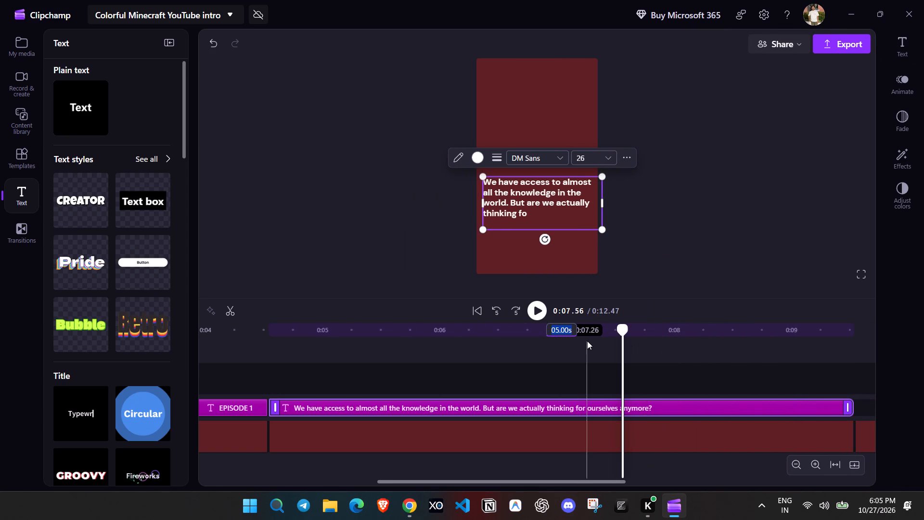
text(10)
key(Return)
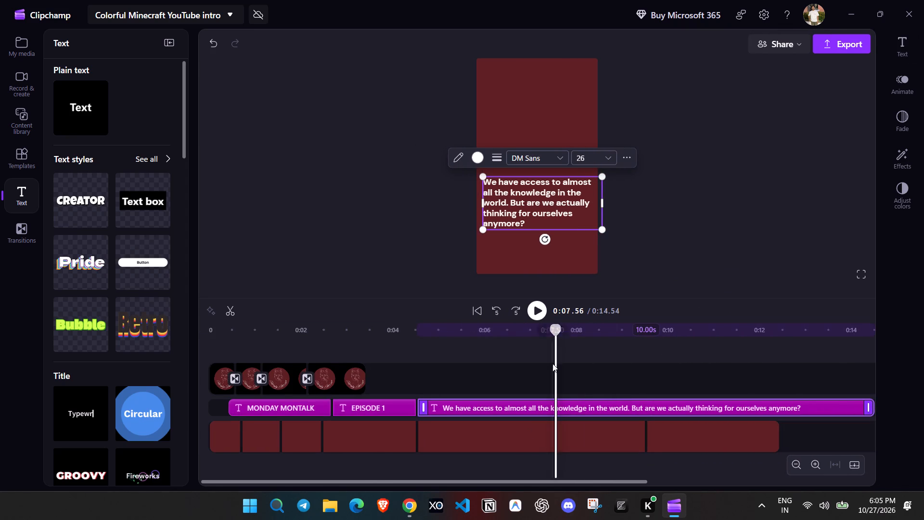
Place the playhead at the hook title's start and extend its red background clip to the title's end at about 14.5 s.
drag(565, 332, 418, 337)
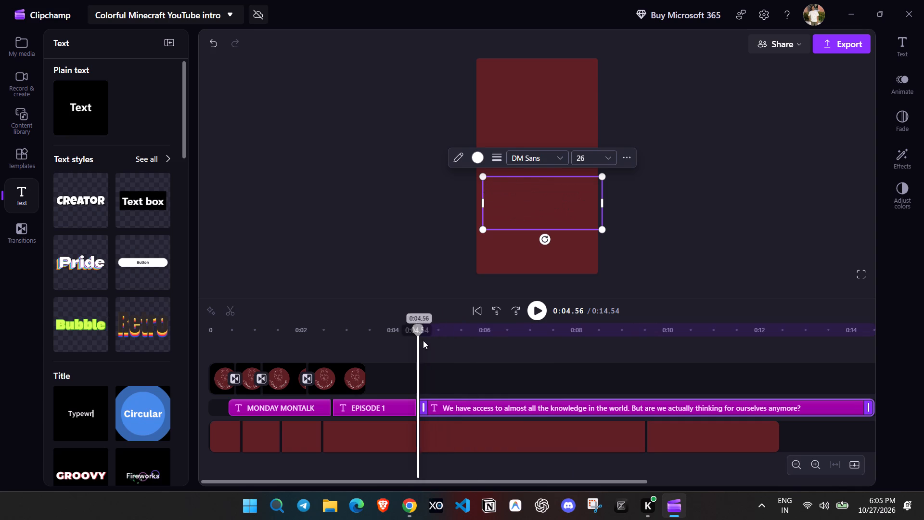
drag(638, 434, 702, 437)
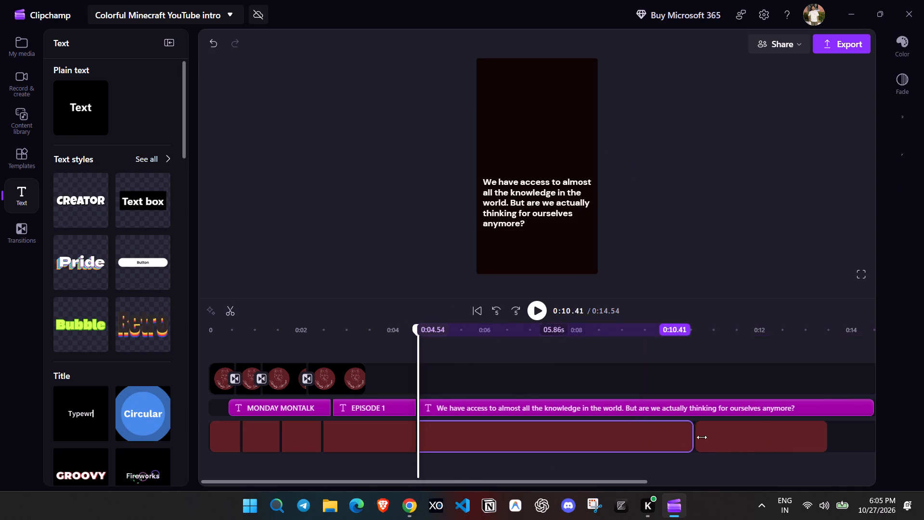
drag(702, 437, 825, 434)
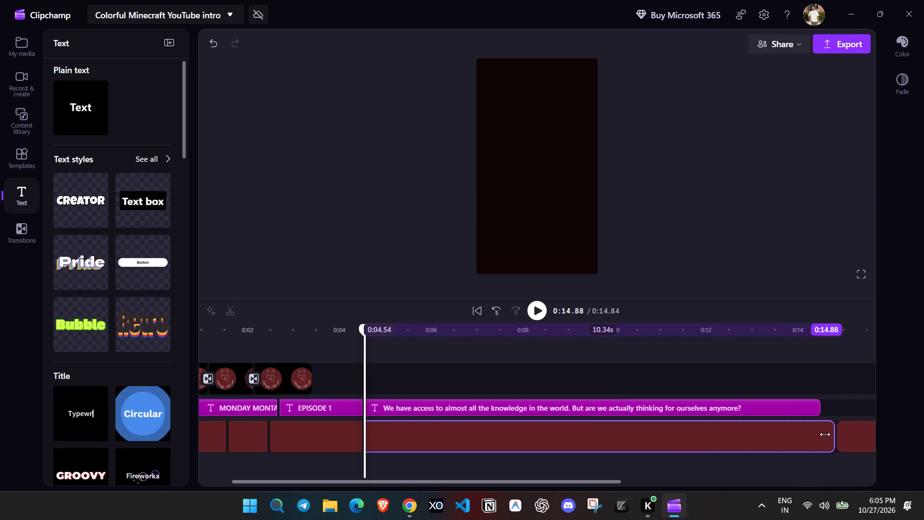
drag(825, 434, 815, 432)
Play the lengthened hook title from its start to check the reading time.
click(535, 316)
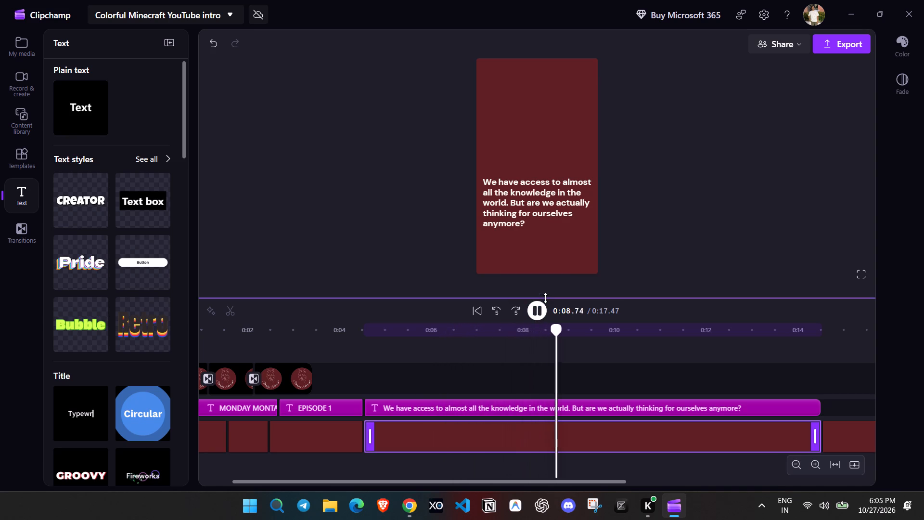
click(539, 314)
Set the hook title's duration on the timeline to 8 s.
click(804, 416)
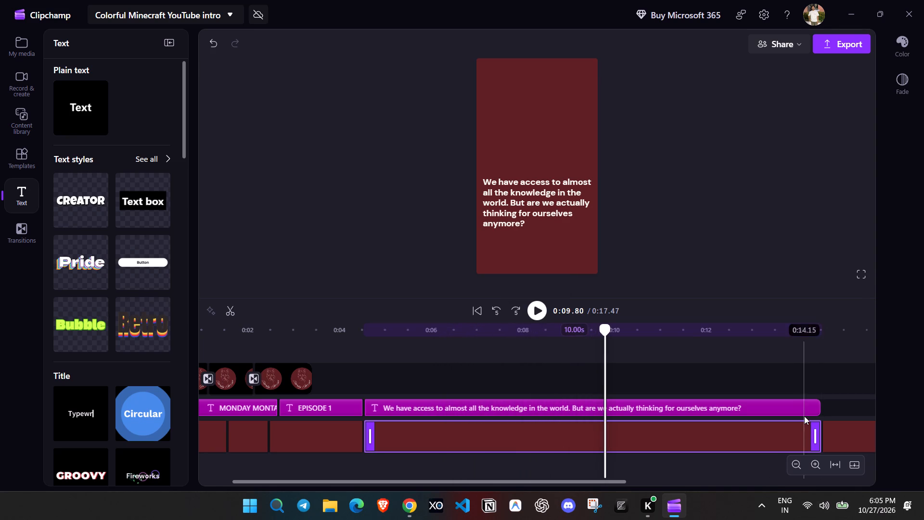
click(770, 413)
click(594, 334)
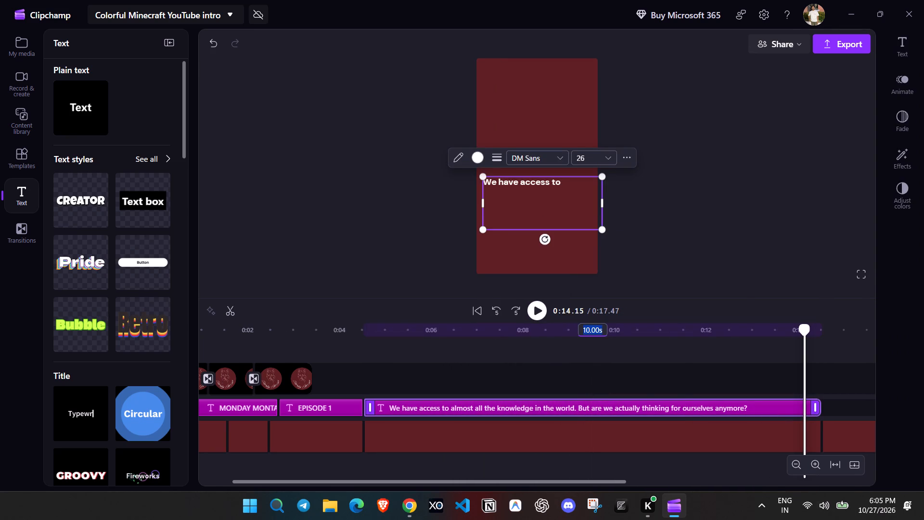
key(8)
key(Return)
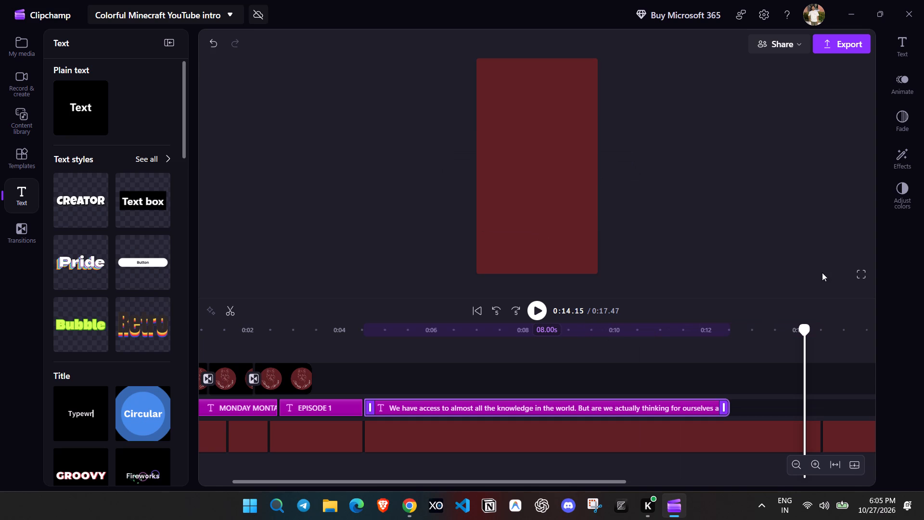
Trim the hook title's red background clip to end with the title at about 12.5 s, and move the last background clip against it.
click(785, 431)
drag(819, 438, 731, 433)
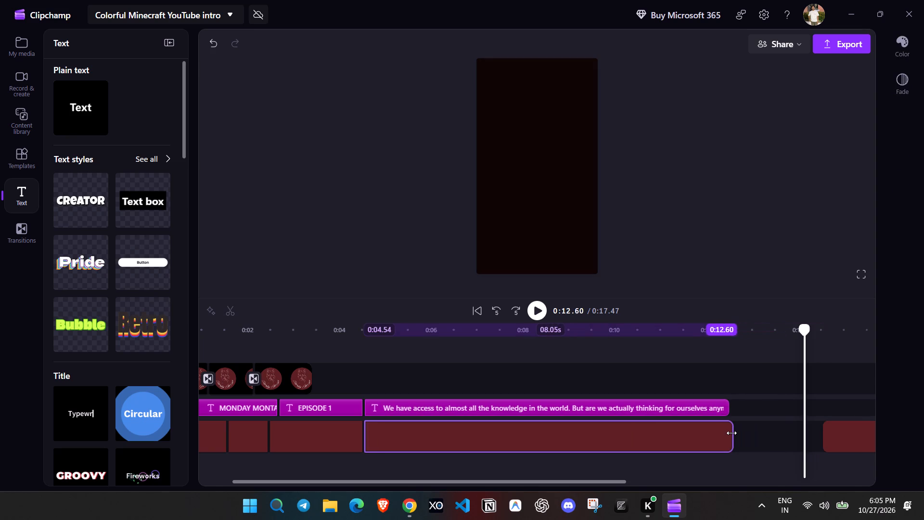
drag(731, 433, 727, 432)
drag(841, 434, 746, 435)
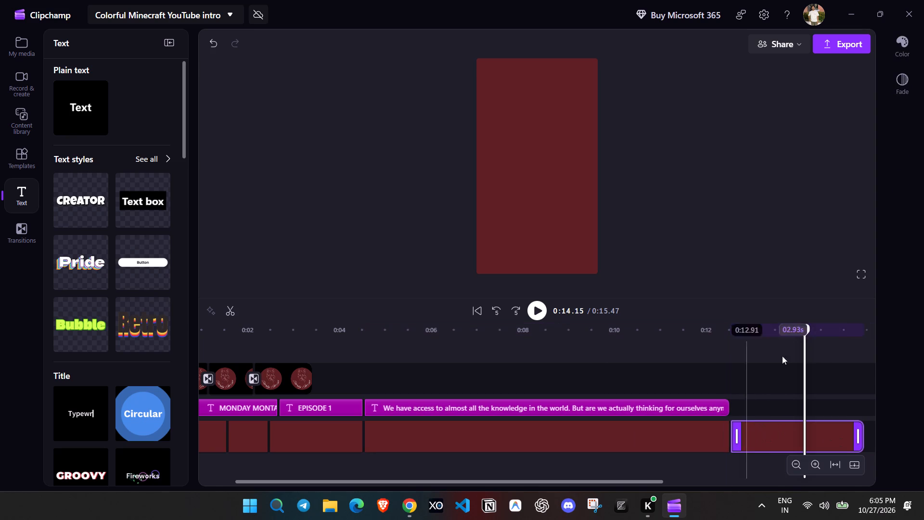
Play the opening of the hook title to preview its timing.
drag(802, 333, 379, 332)
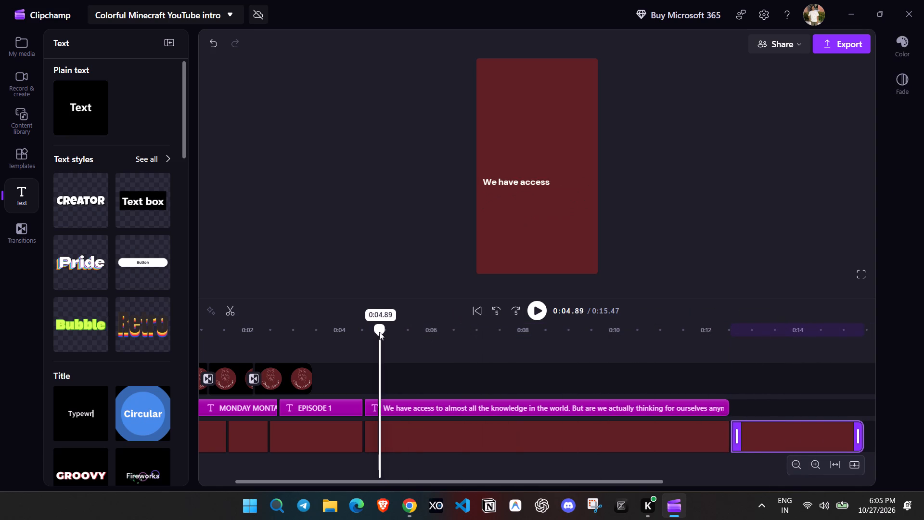
drag(379, 332, 360, 325)
click(532, 312)
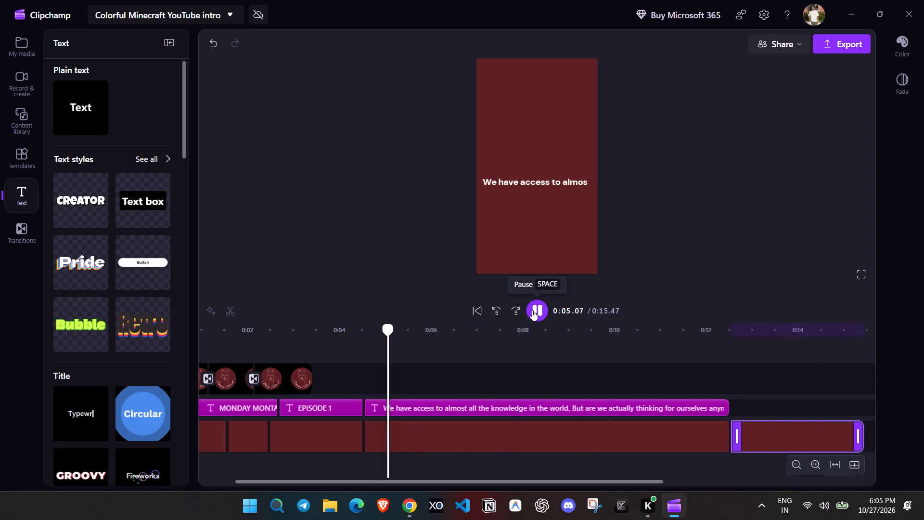
click(532, 310)
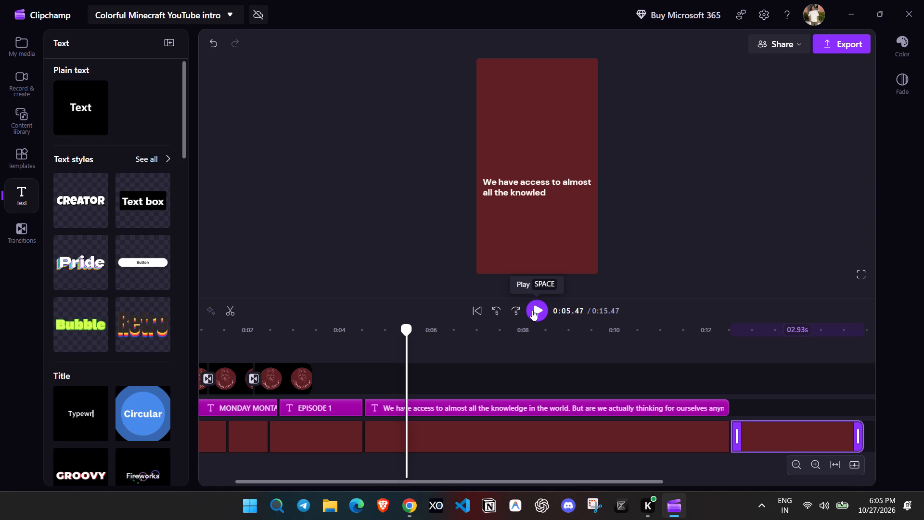